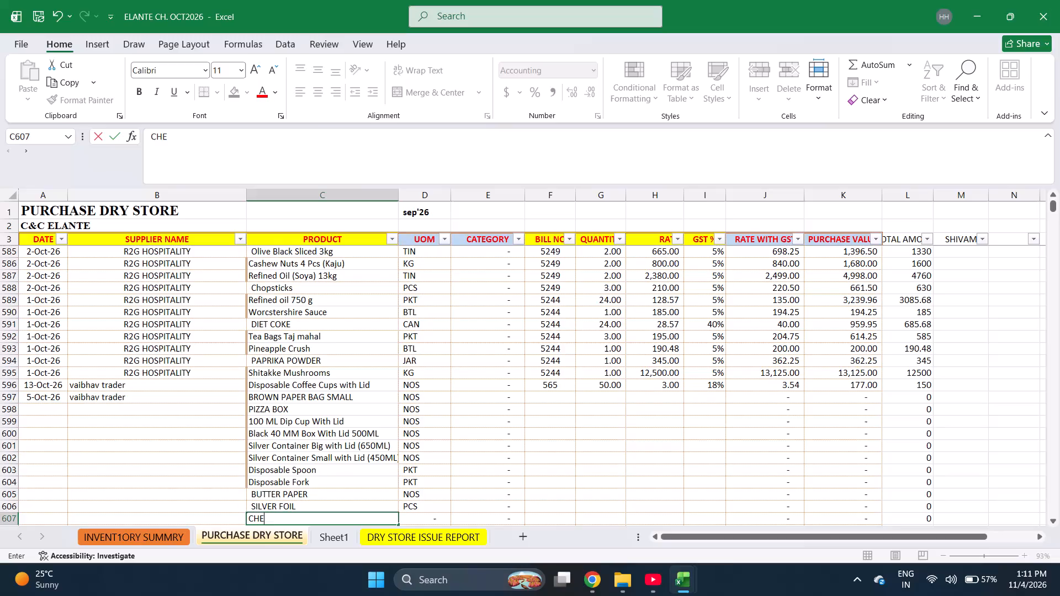
Complete the product entry in row 607 of the purchase sheet as CHEF CAP.
type("F CAP")
key("Return")
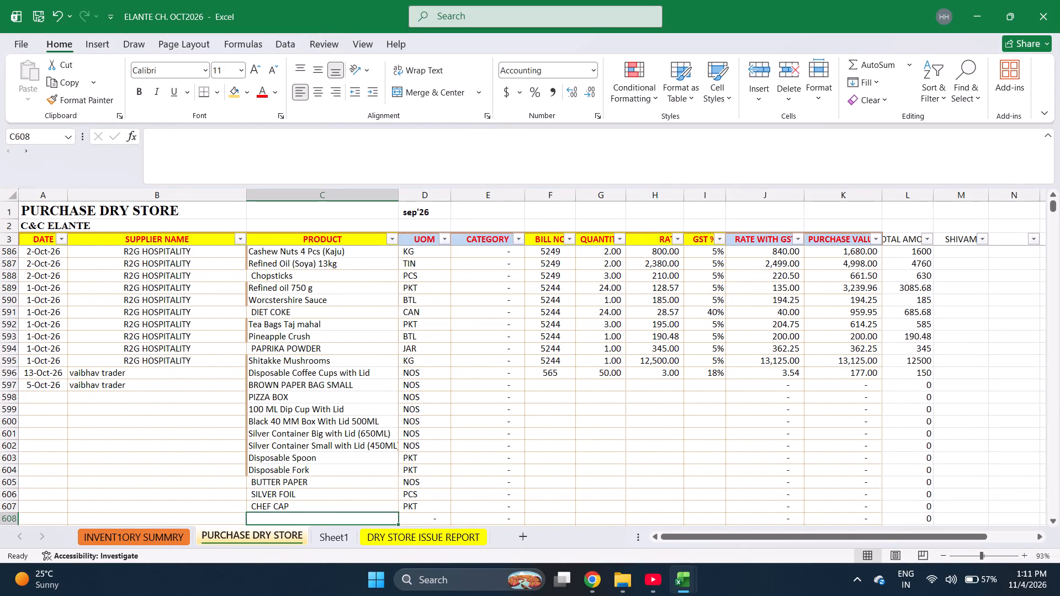
Find BOX in the inventory summary and copy Black 40 MM Box With Lid 500ML and Black 60 MM Box With Lid 650ML into purchase rows 608–609.
key("ctrl+Page_Up")
key("ctrl+f")
type("BOX")
key("Return")
key("space")
key("Return")
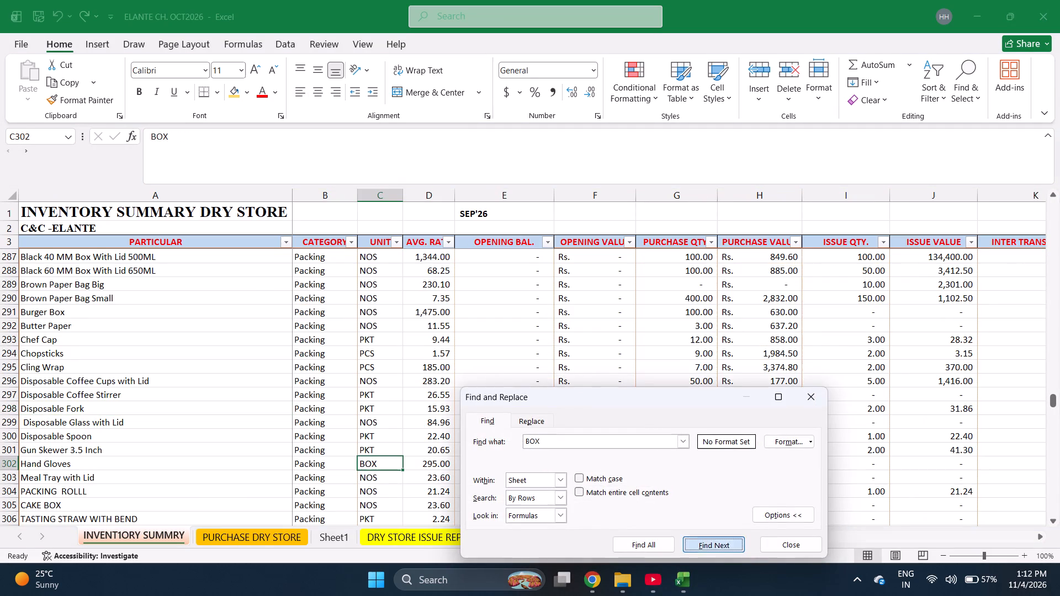
key("Return")
key("Escape")
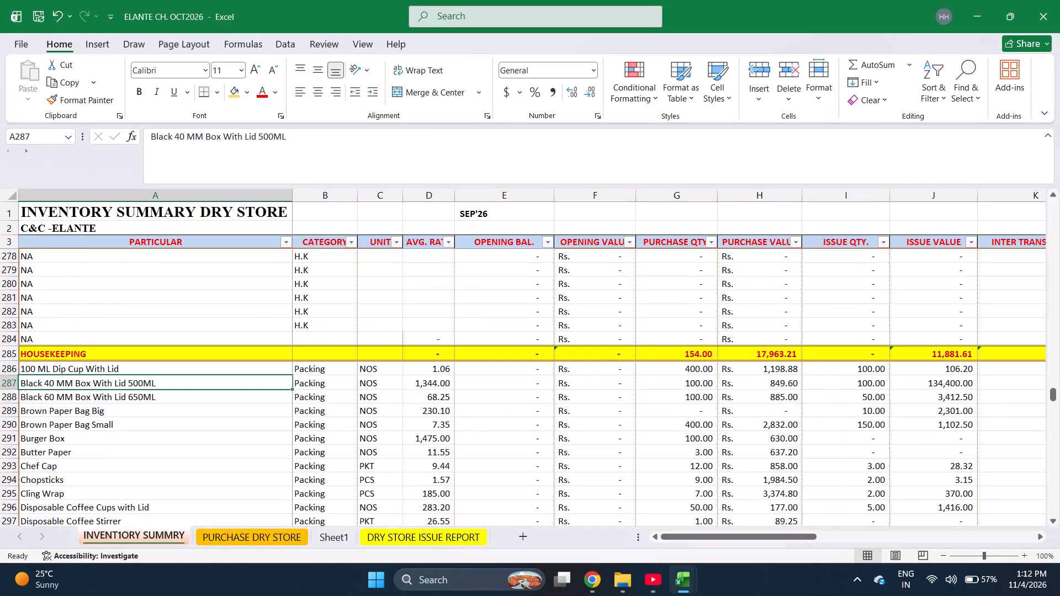
key("alt+Tab")
key("alt+Tab")
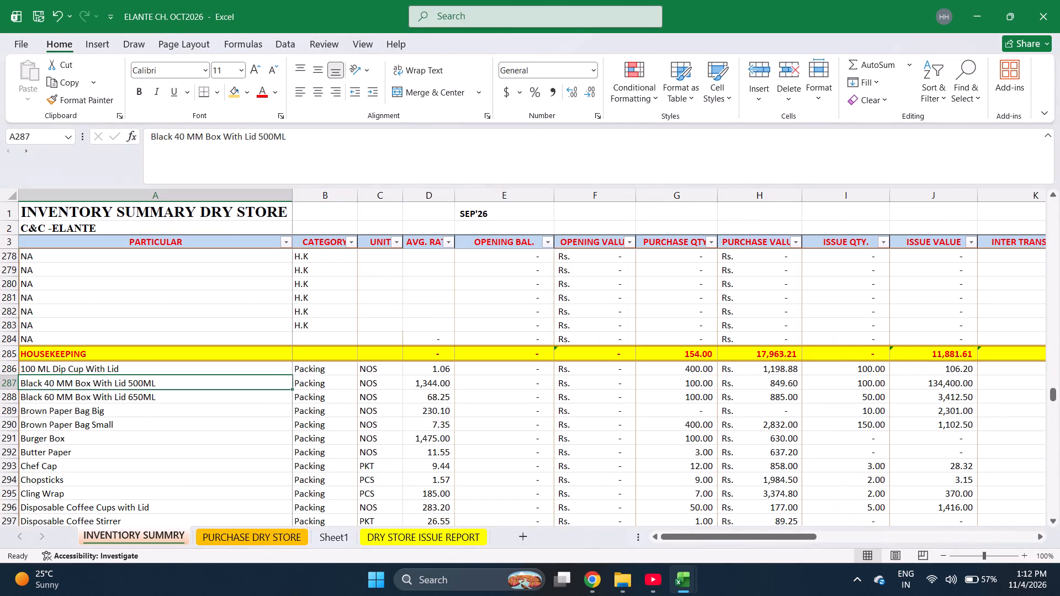
key("alt+Tab")
key("alt+Left")
key("shift+Down")
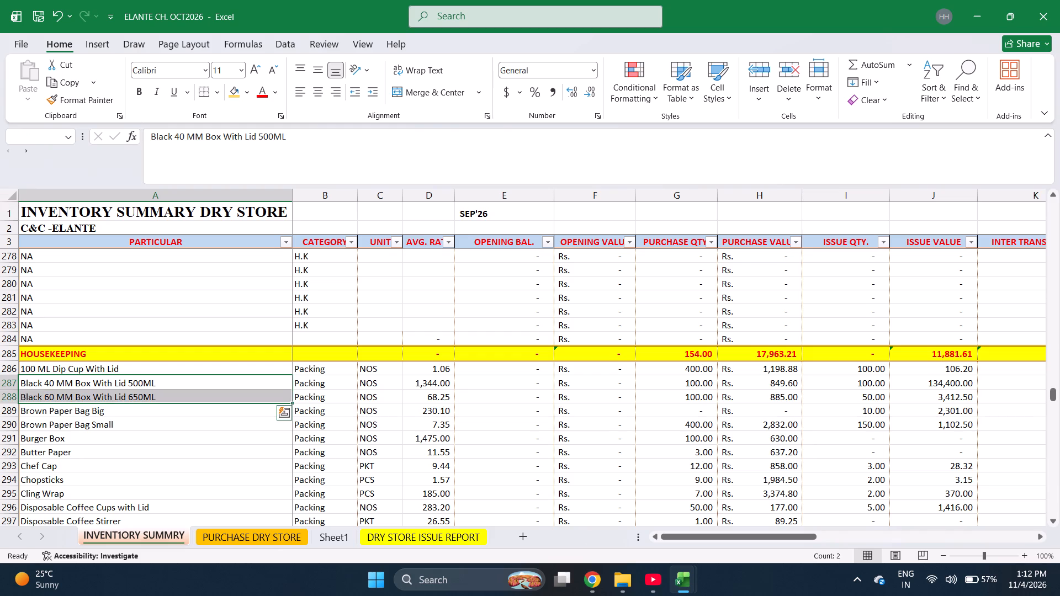
key("ctrl+c")
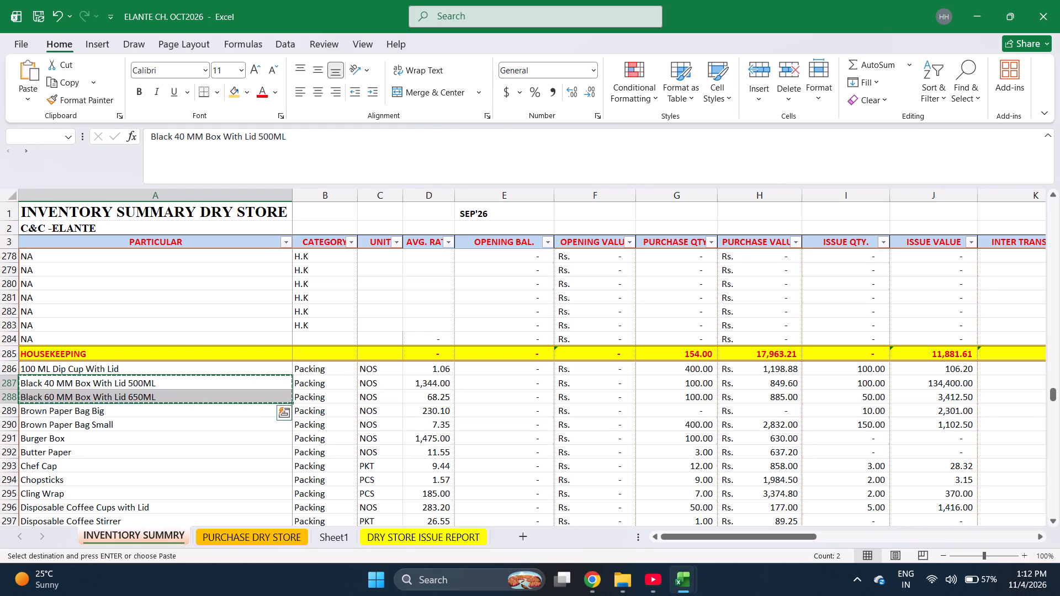
key("ctrl+Page_Down")
key("Return")
key("Return")
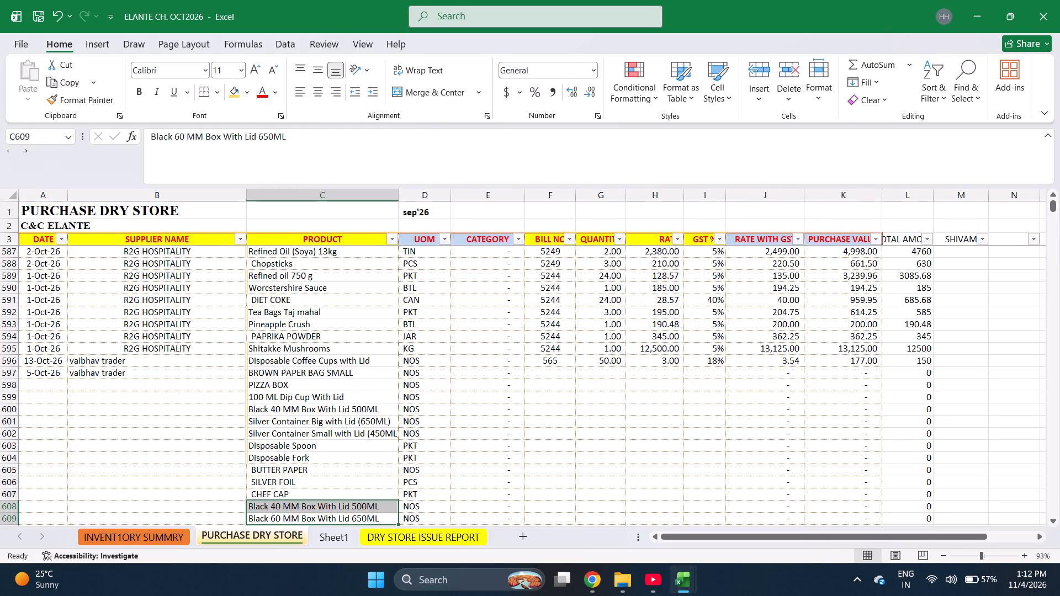
key("Down")
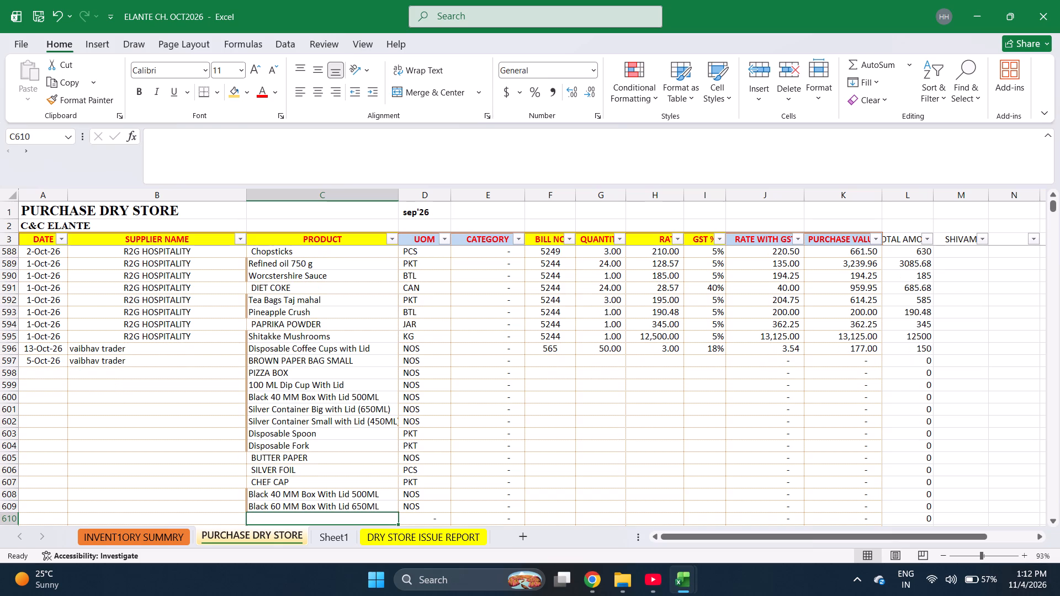
Enter CLING WRAP as the product in row 610 of the purchase sheet.
type("CLING")
key("Return")
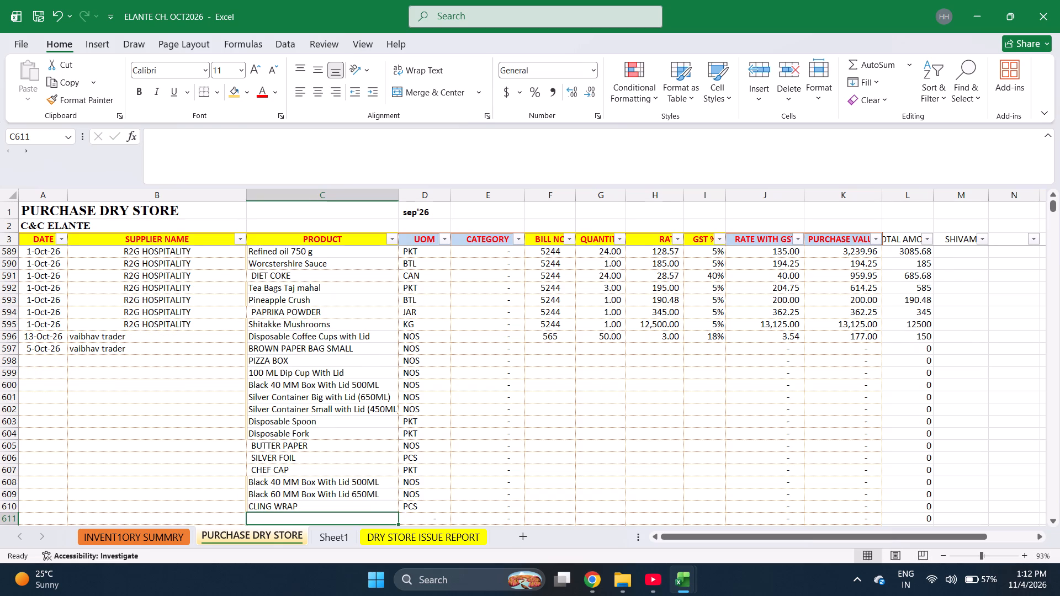
Find STEEL in the inventory summary and copy Steel Juna into the product column of purchase row 611.
key("s")
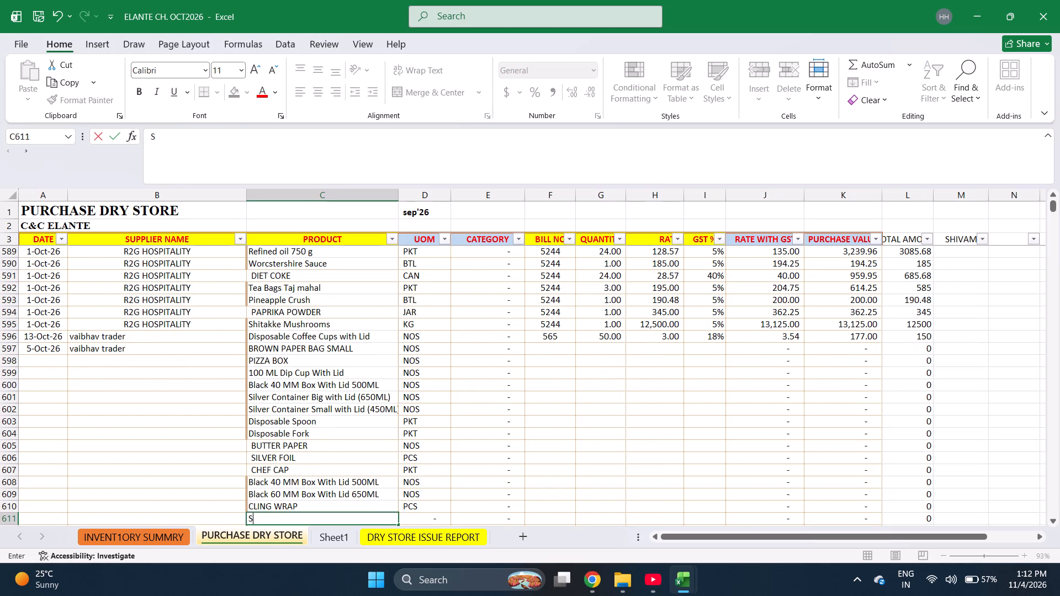
key("BackSpace")
key("ctrl+Page_Up")
key("ctrl+f")
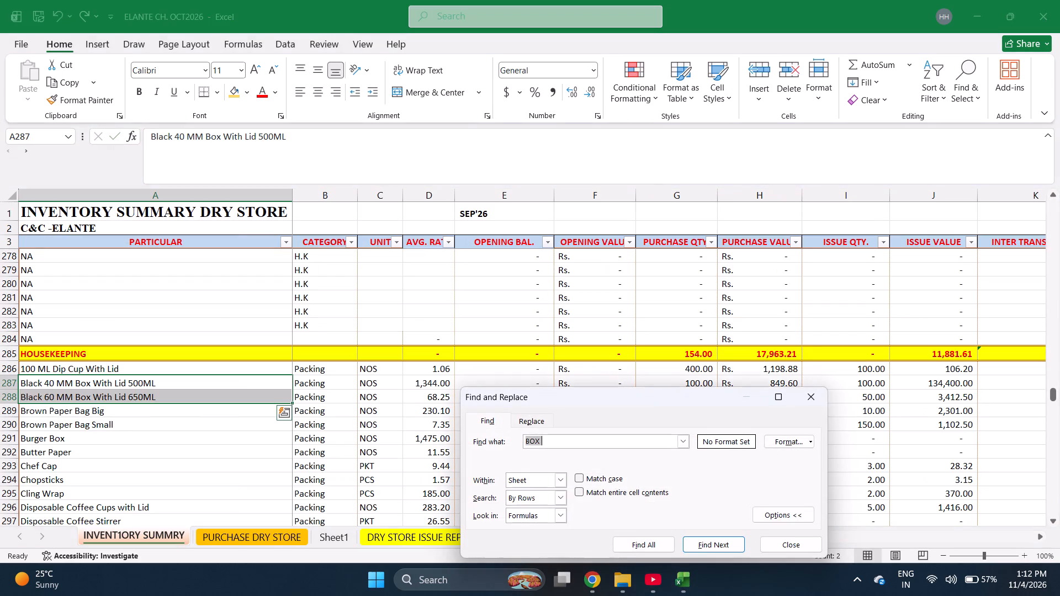
key("Escape")
key("Up")
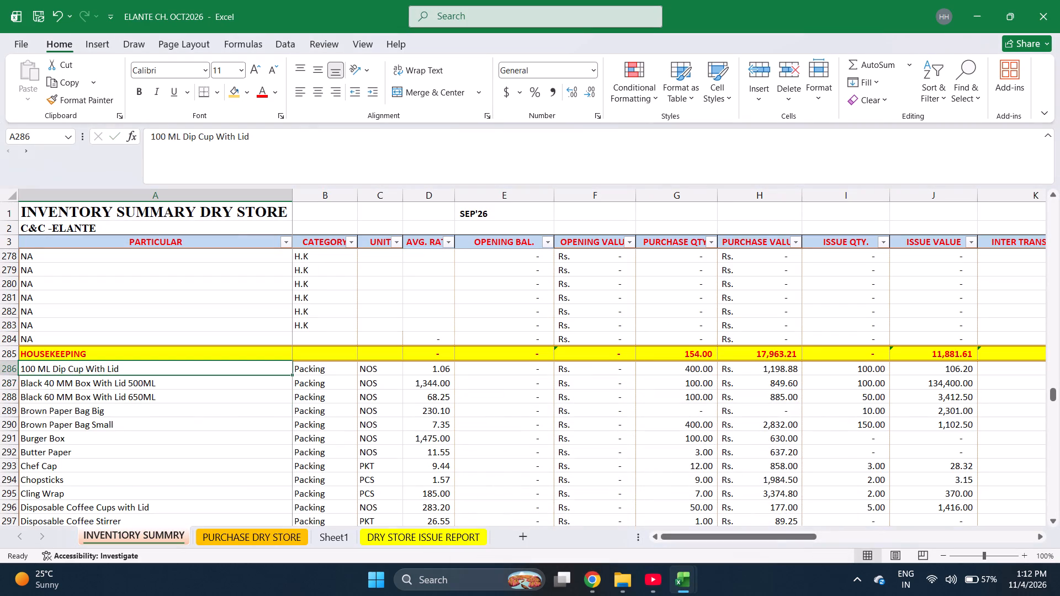
key("ctrl+f")
type("STEEL")
key("Return")
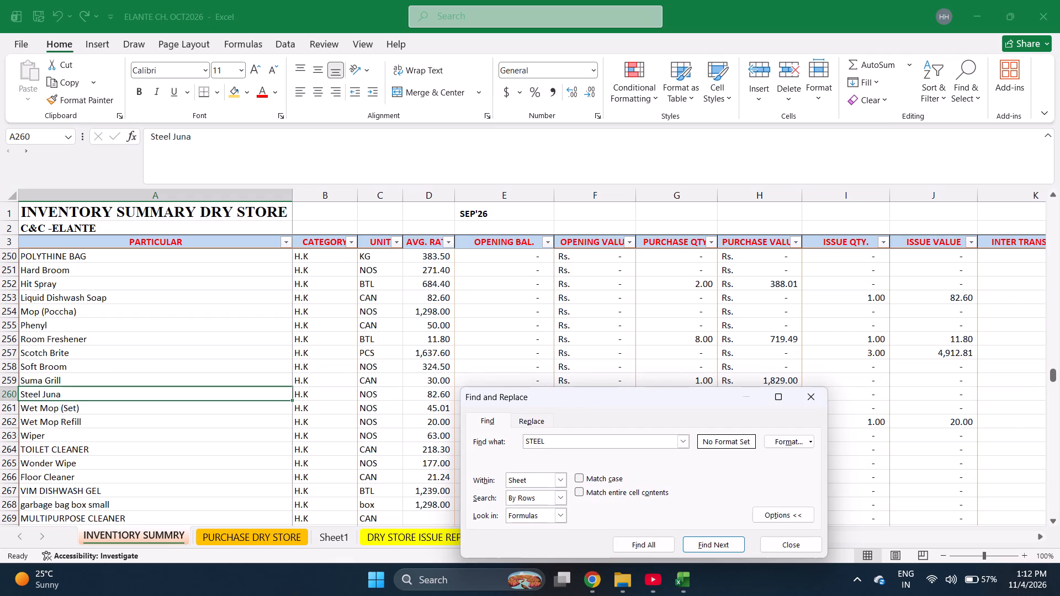
key("Escape")
key("ctrl+c")
key("ctrl+Page_Down")
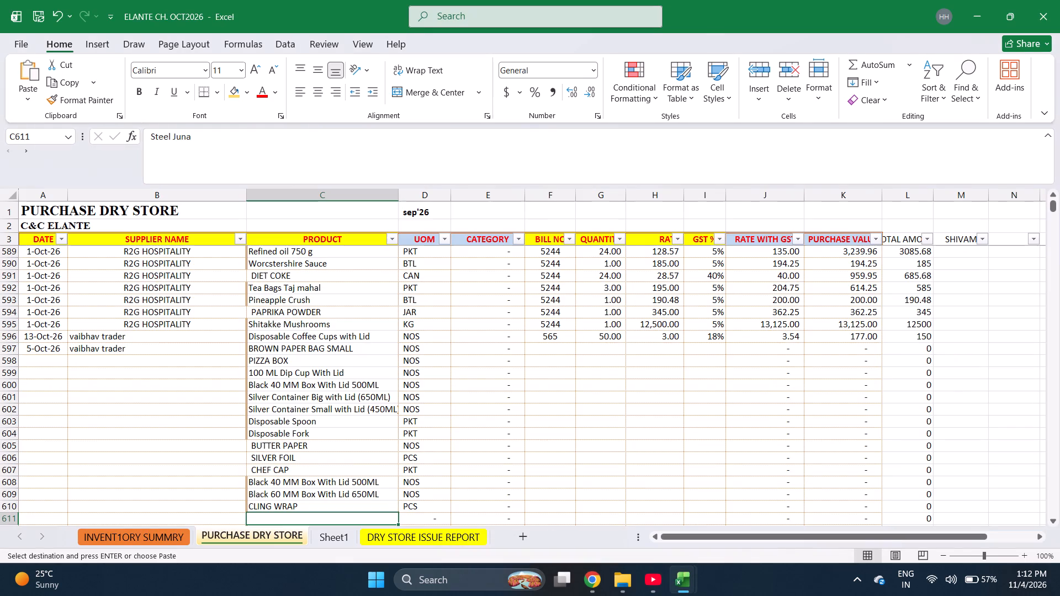
key("Return")
key("Return")
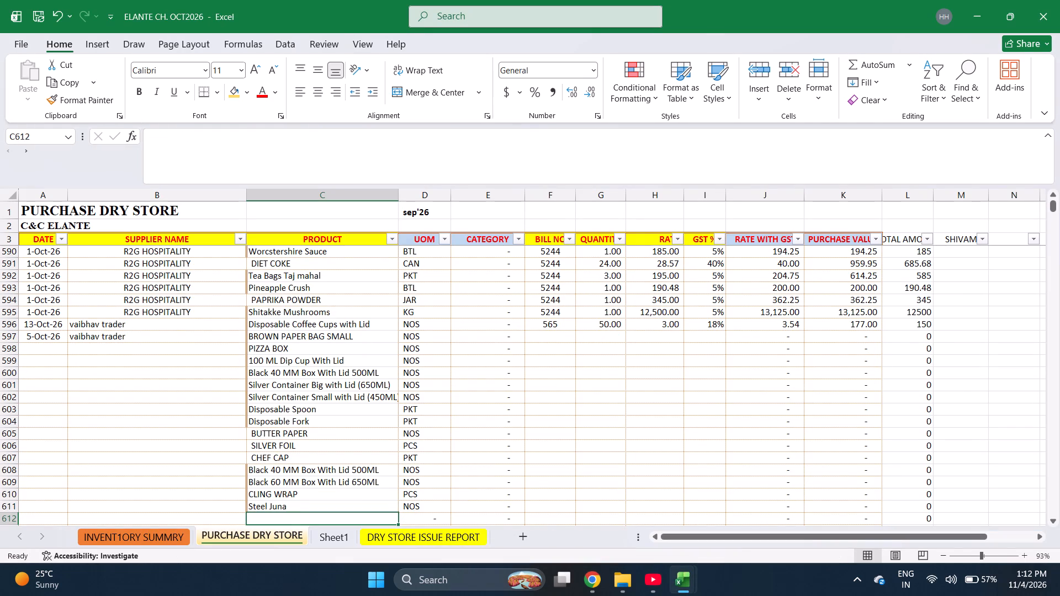
Find GARB in the inventory summary and copy Garbage Bag Big into the product column of purchase row 612.
key("ctrl+Page_Up")
key("ctrl+f")
type("GARB")
key("Return")
key("Return")
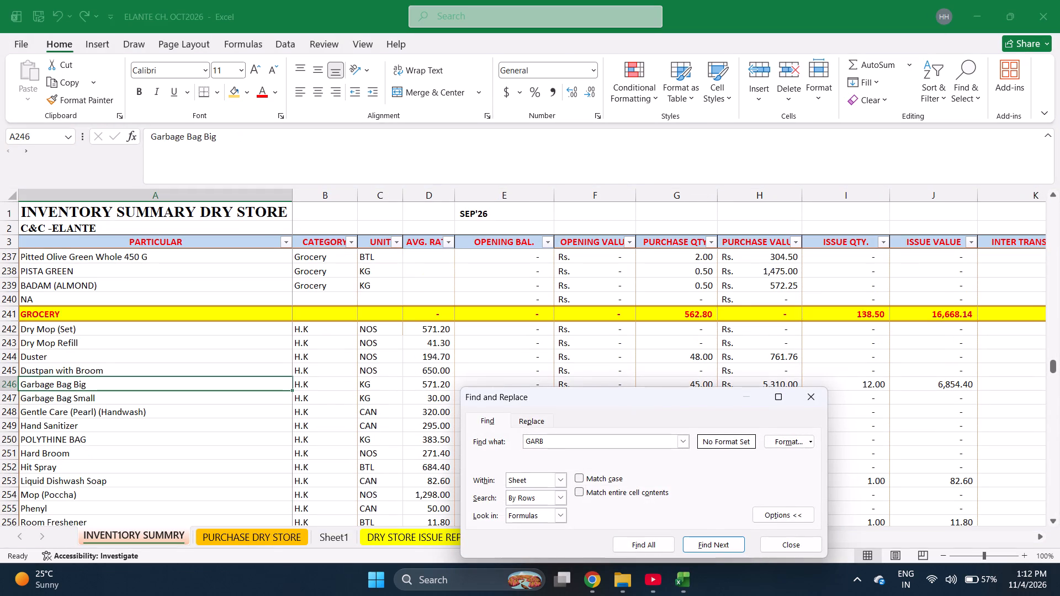
key("Escape")
key("ctrl+c")
key("ctrl+Page_Down")
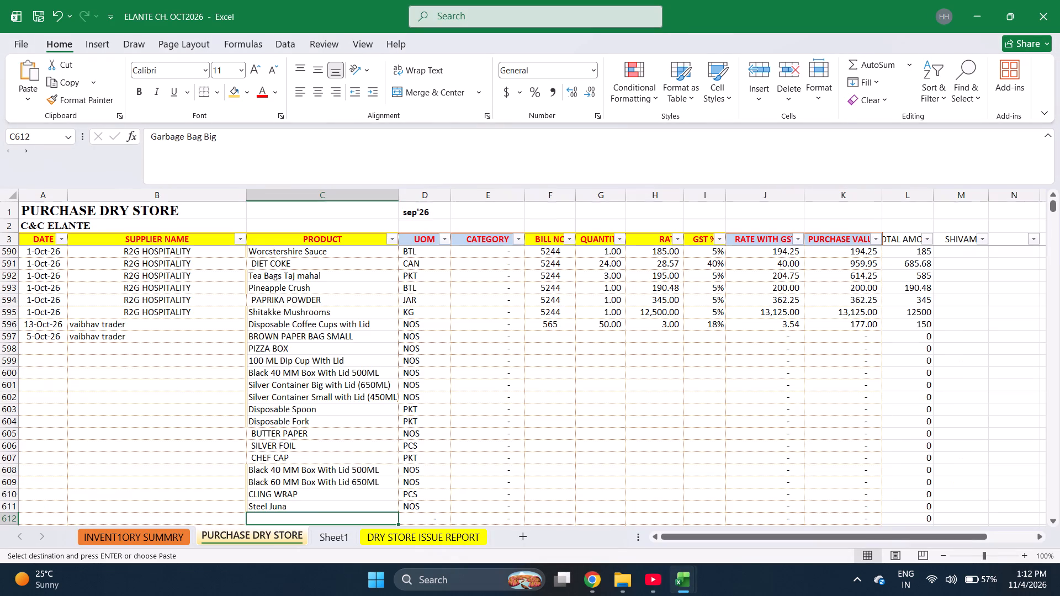
key("Return")
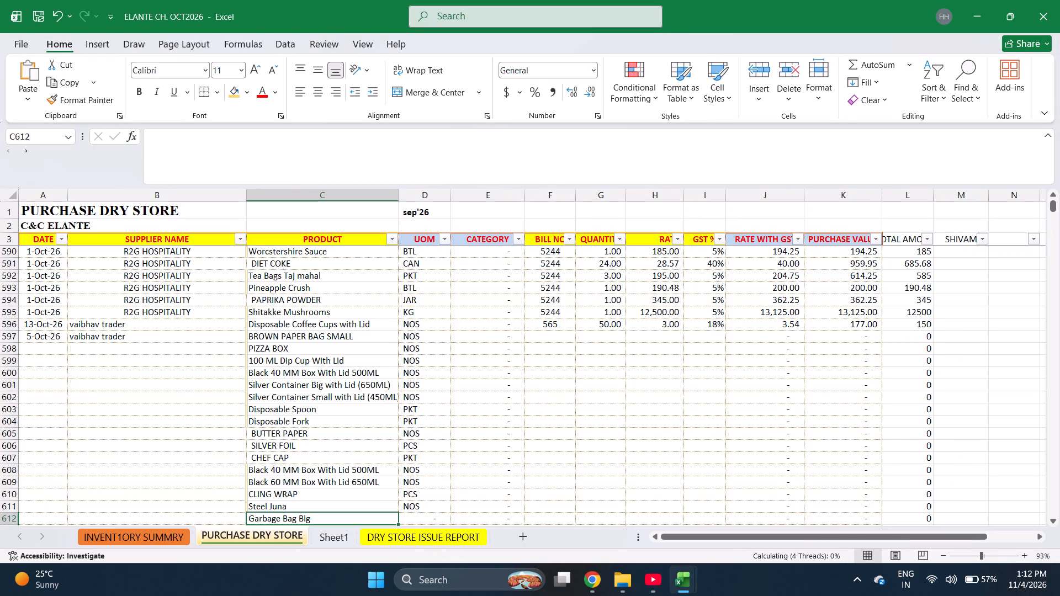
key("Return")
Find SOFT in the inventory summary and copy Soft Broom into the product column of purchase row 613.
key("ctrl+Page_Up")
key("ctrl+f")
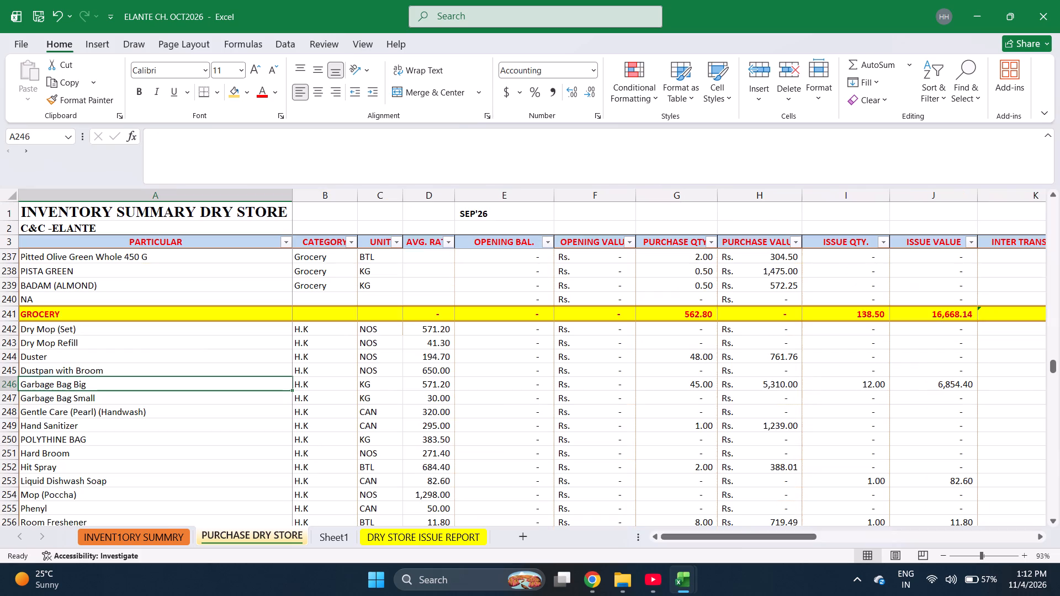
type("SOD")
key("BackSpace")
type("FT")
key("Return")
key("Escape")
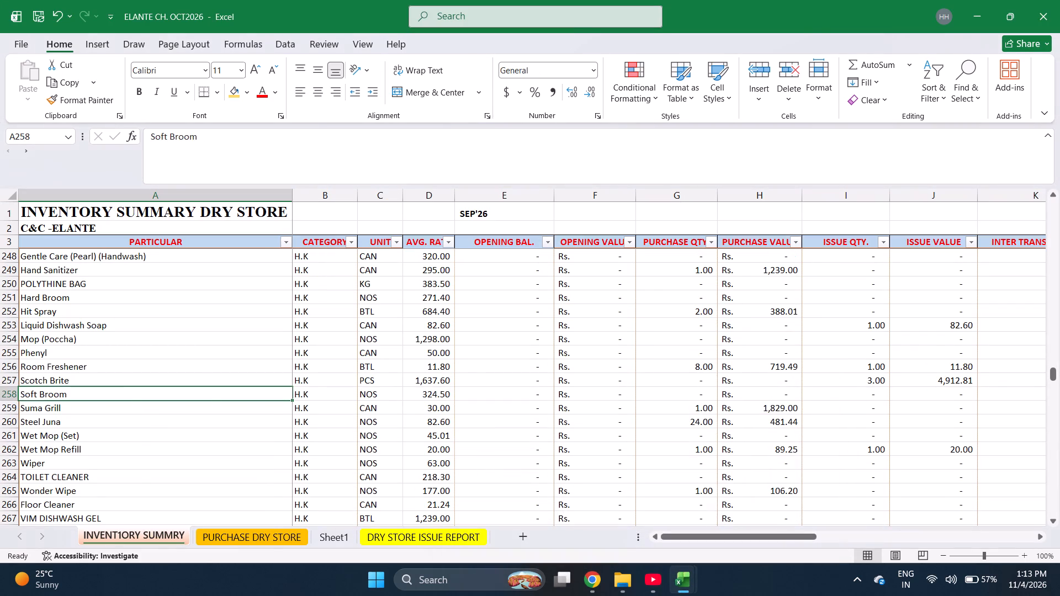
key("ctrl+c")
key("ctrl+Page_Down")
key("Return")
key("Return")
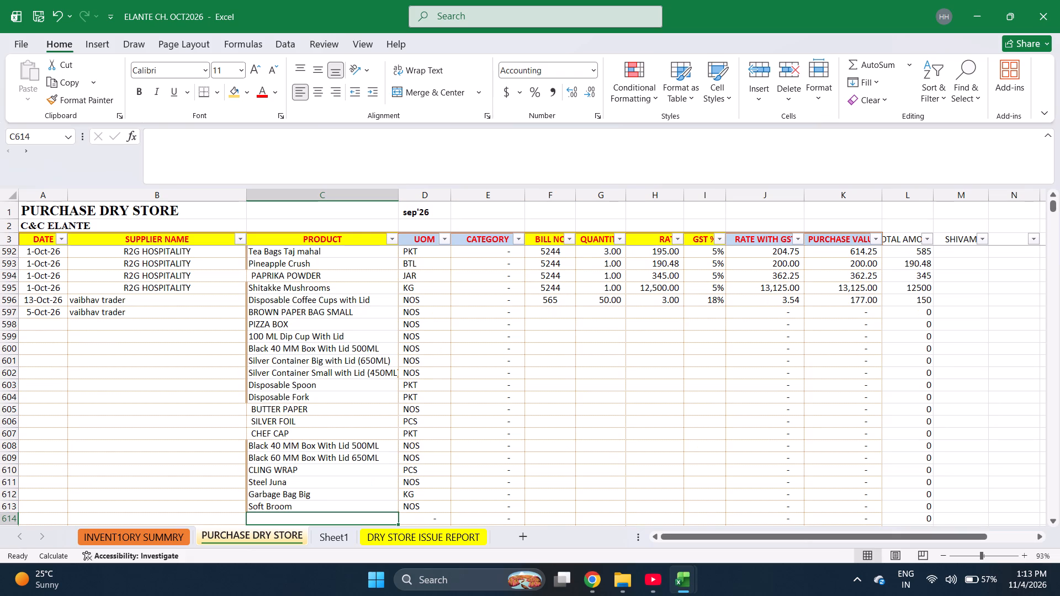
Find WET M in the inventory summary and copy Wet Mop (Set) into the product column of purchase row 614.
key("ctrl+Page_Up")
key("ctrl+f")
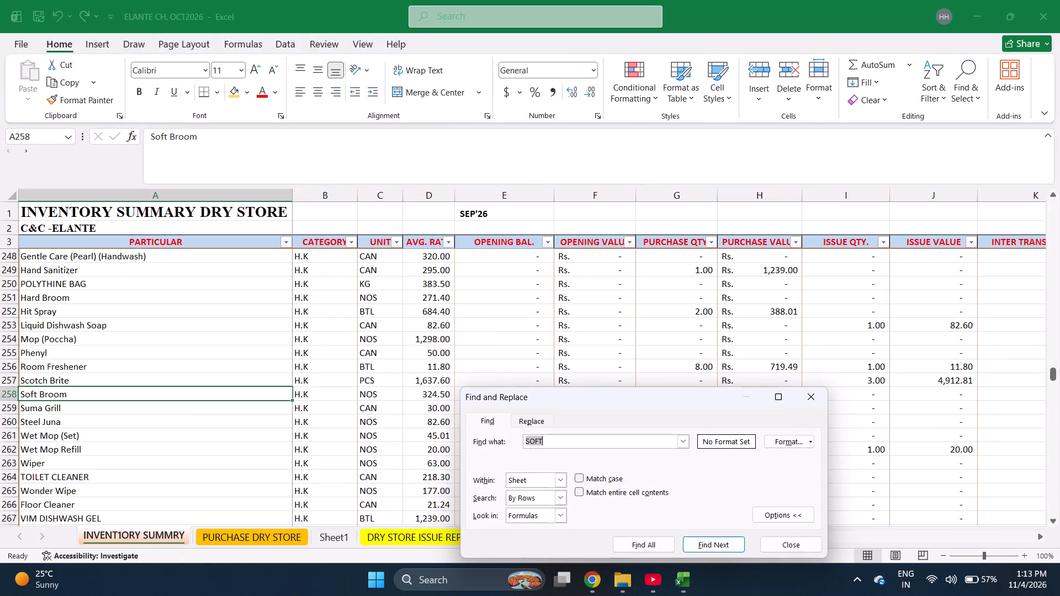
type("WET M")
key("Return")
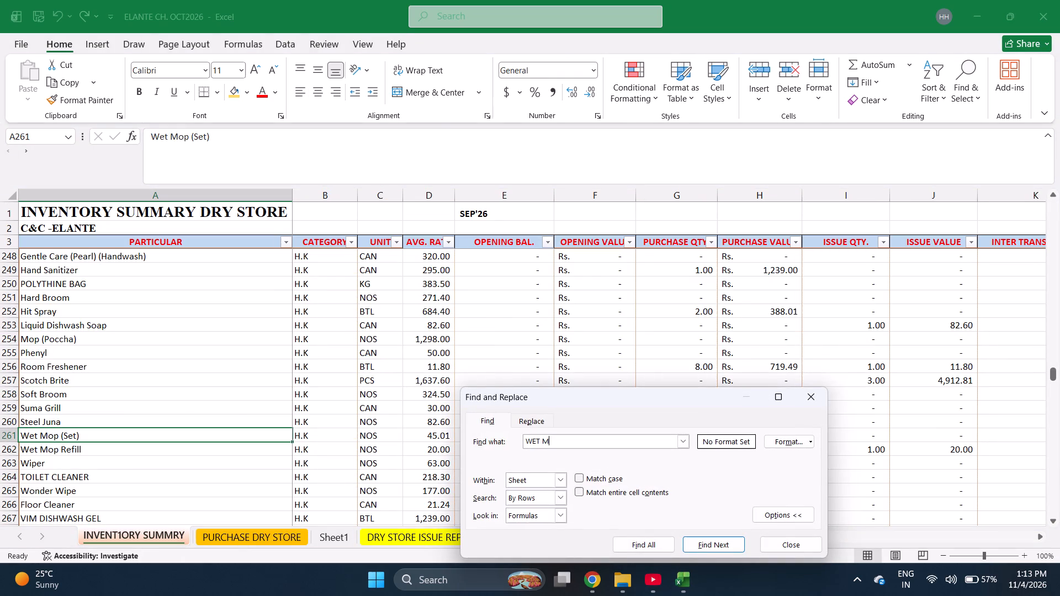
key("Escape")
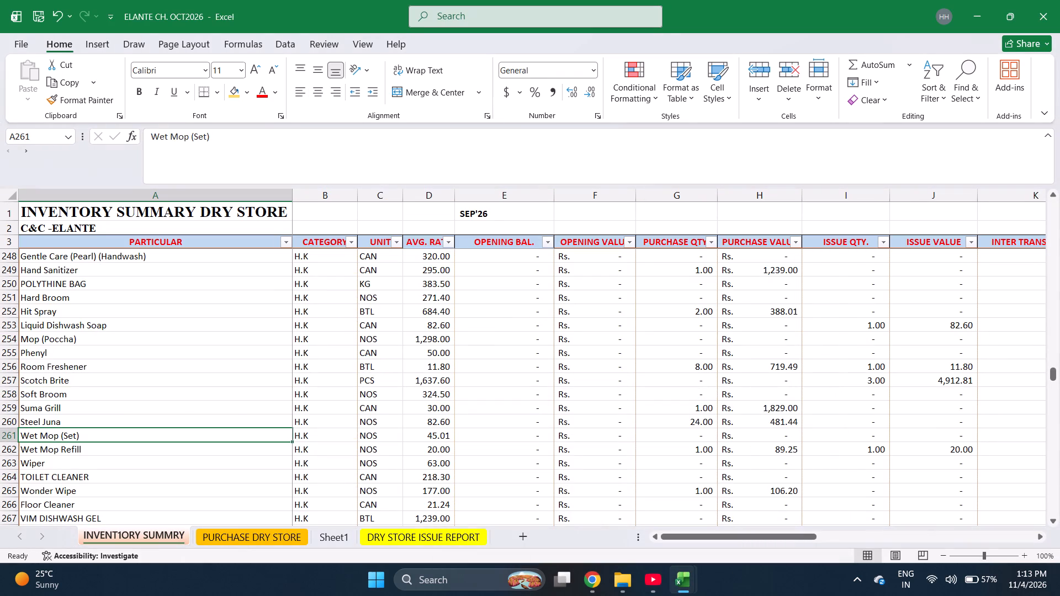
key("ctrl+v")
key("ctrl+c")
key("ctrl+c")
key("ctrl+c")
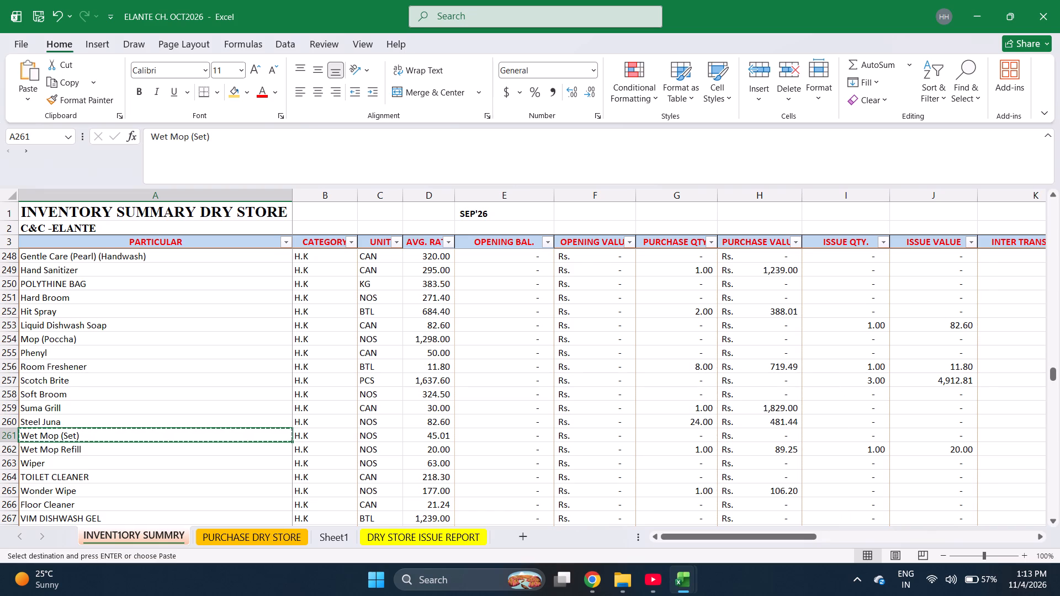
key("ctrl+Page_Down")
key("Return")
key("Return")
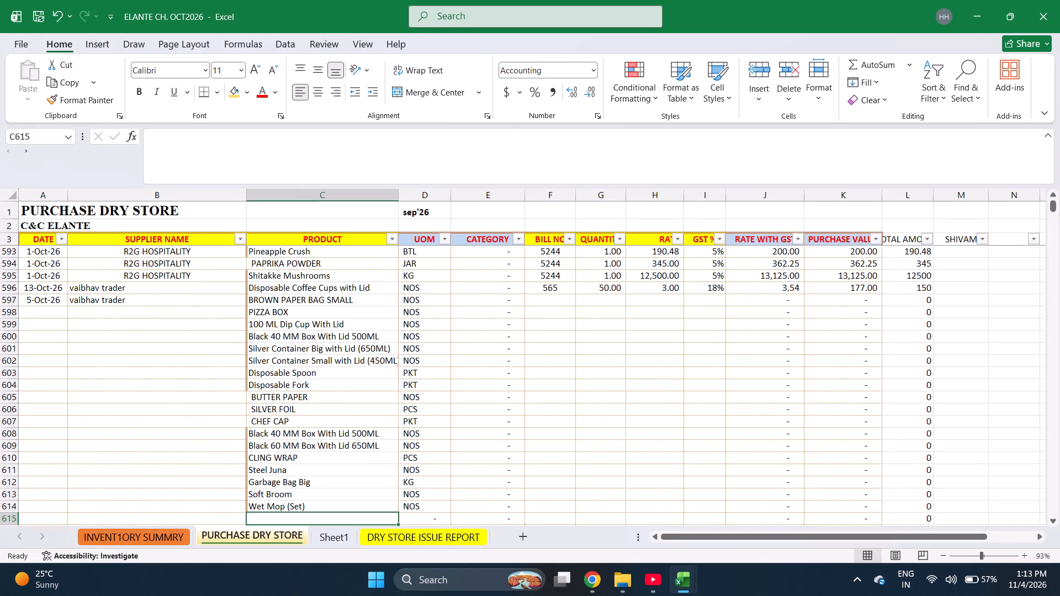
Find GARB in the inventory summary and copy Garbage Bag Small into the product column of purchase row 615.
key("ctrl+Page_Up")
key("ctrl+f")
type("GARB")
key("Return")
key("Escape")
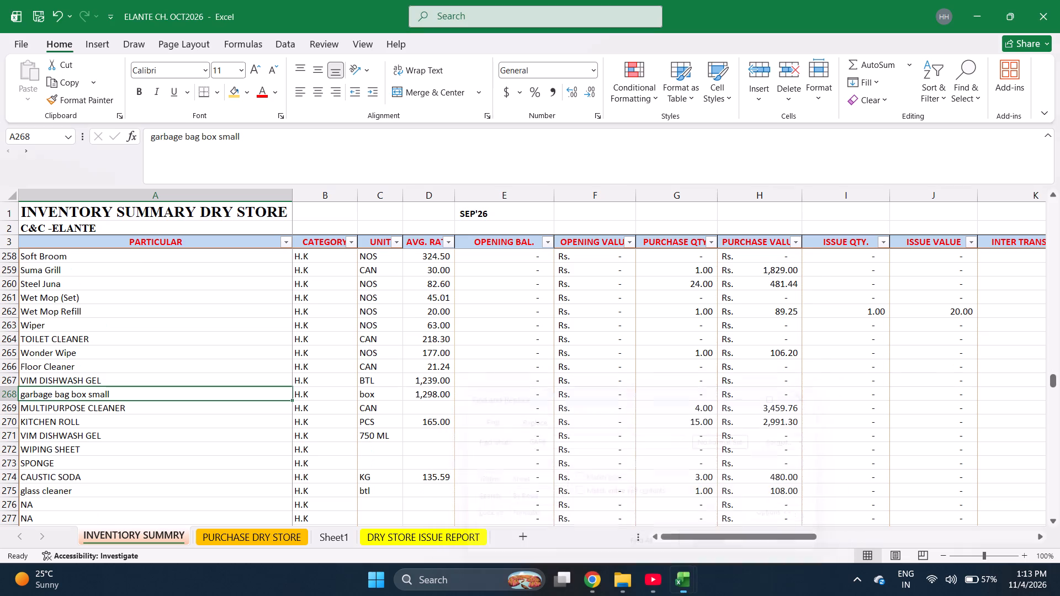
key("ctrl+f")
key("Return")
key("Escape")
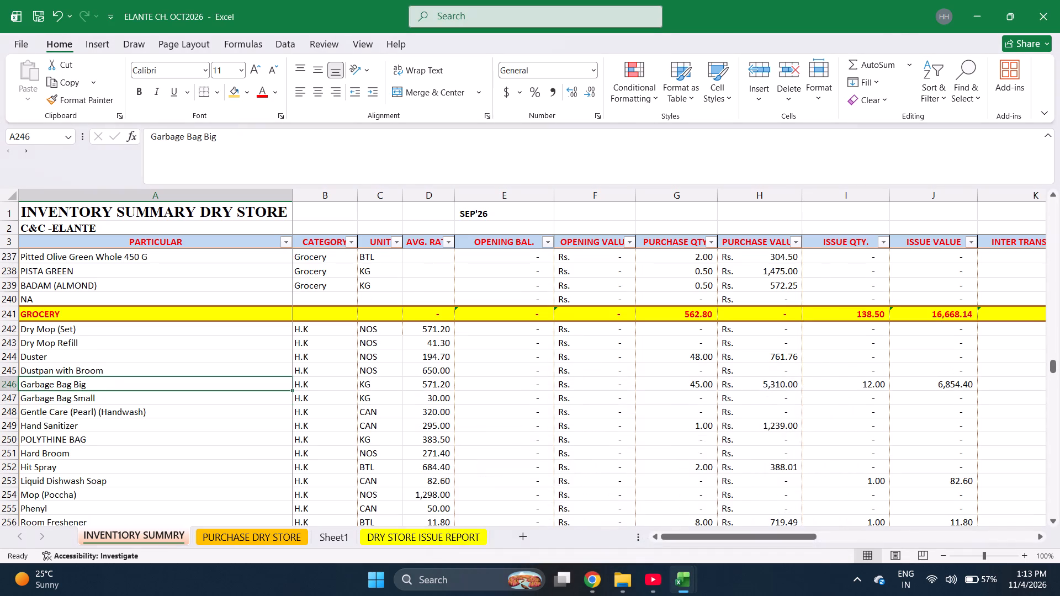
key("Return")
key("ctrl+c")
key("ctrl+Page_Down")
key("Return")
key("Return")
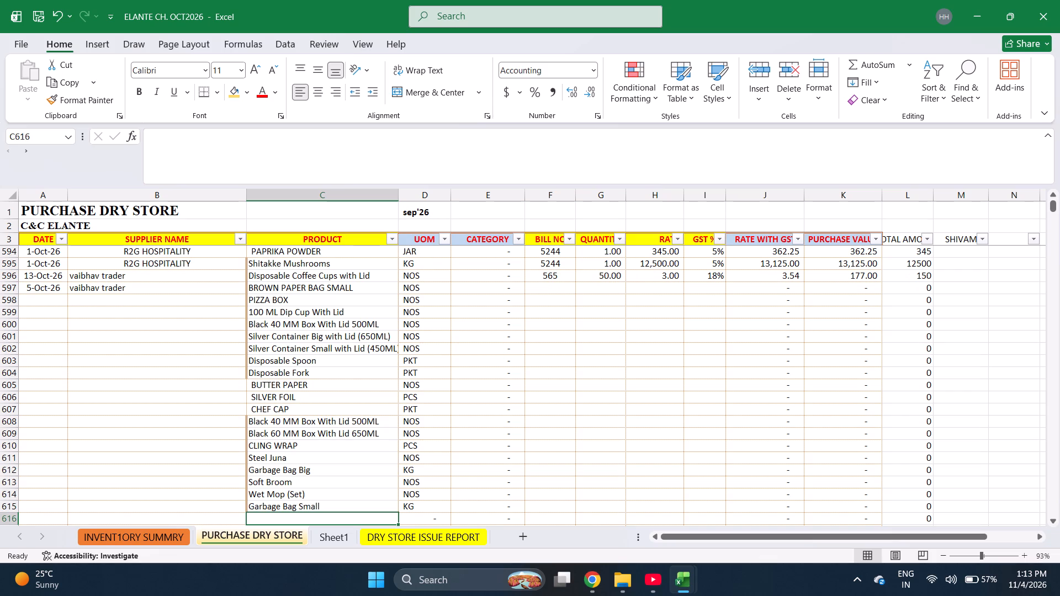
Find STRAW in the inventory summary and copy TASTING STRAW WITH BEND into the product column of purchase row 616.
key("ctrl+Page_Up")
key("ctrl+f")
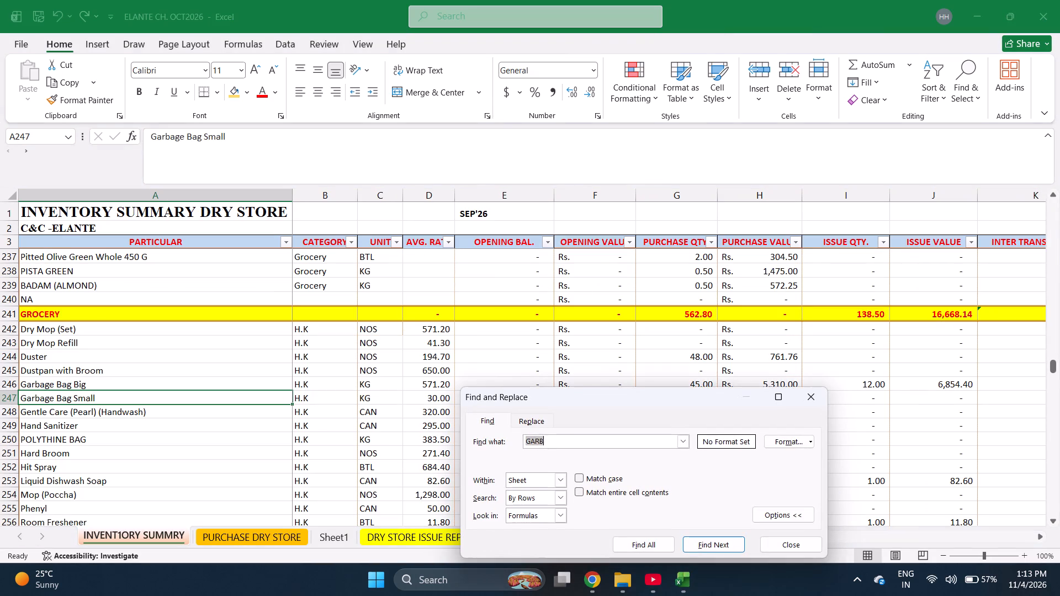
type("STRAW")
key("Return")
key("Escape")
key("ctrl+c")
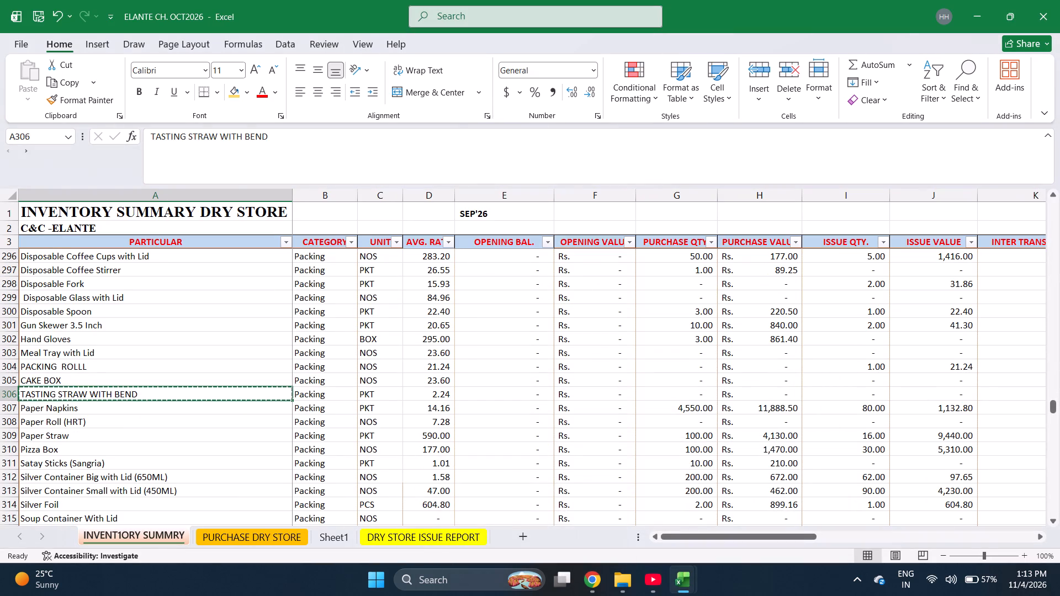
key("ctrl+Page_Down")
key("Return")
key("Return")
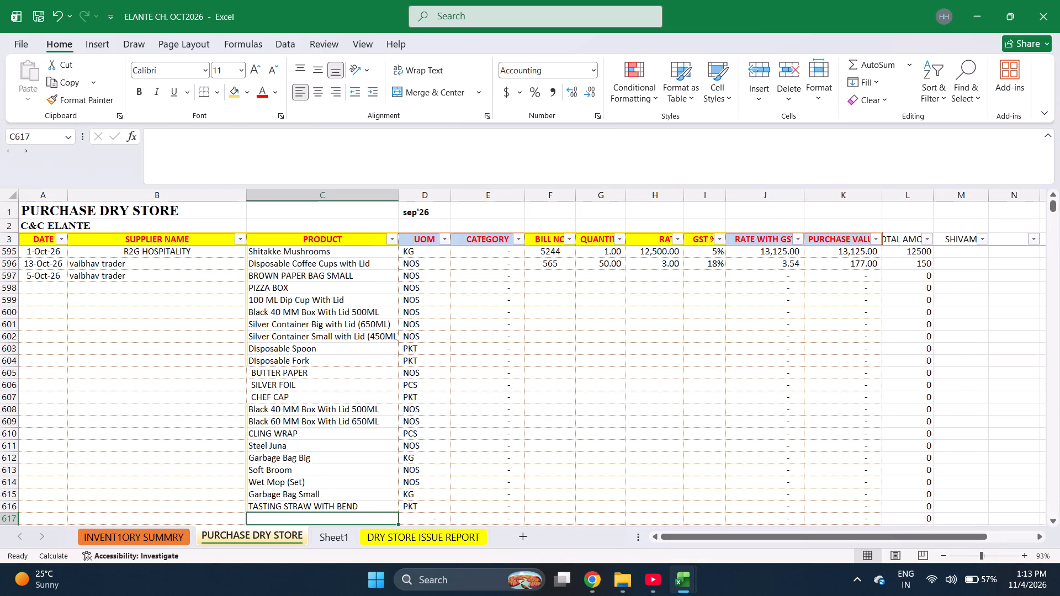
Enter Hand Gloves as the product in purchase row 617, completing the name from the existing entry.
type("HAND")
key("space")
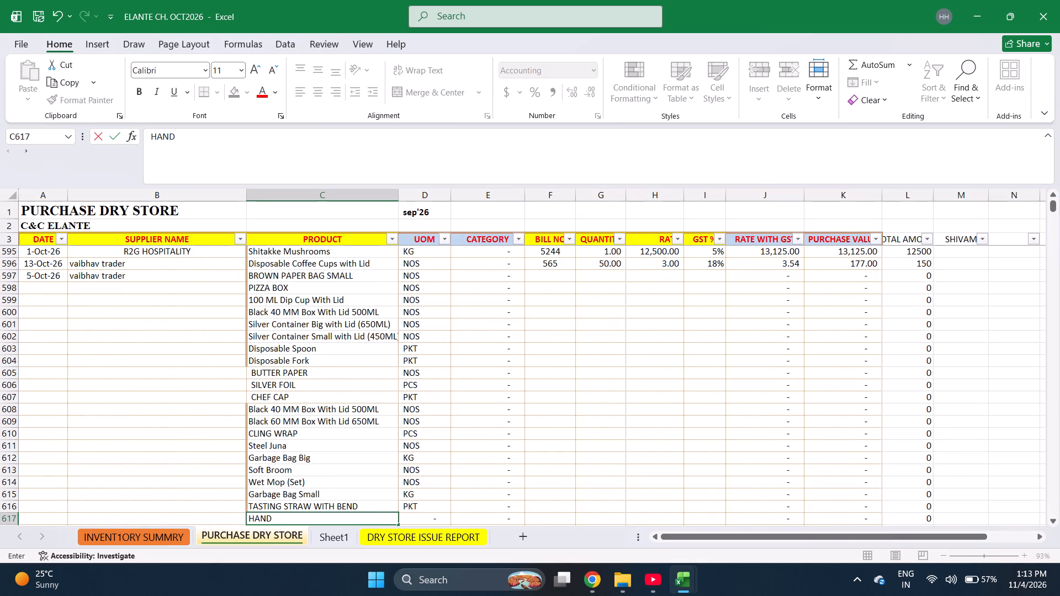
type("GLO")
key("Return")
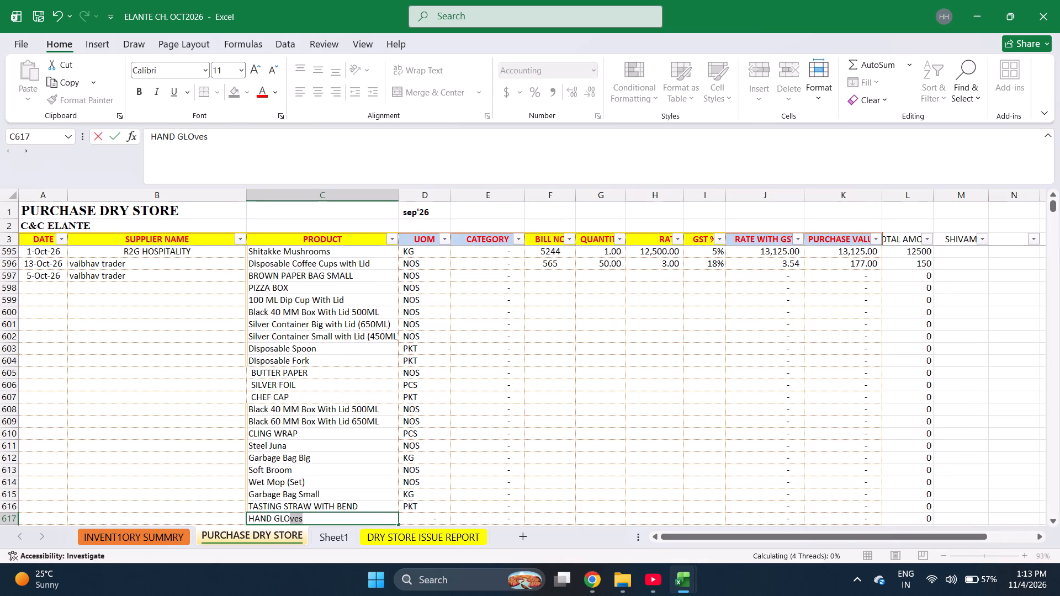
Enter bill number 550 for the BROWN PAPER BAG SMALL purchase in row 597.
key("Left")
key("ctrl+Up")
key("Right")
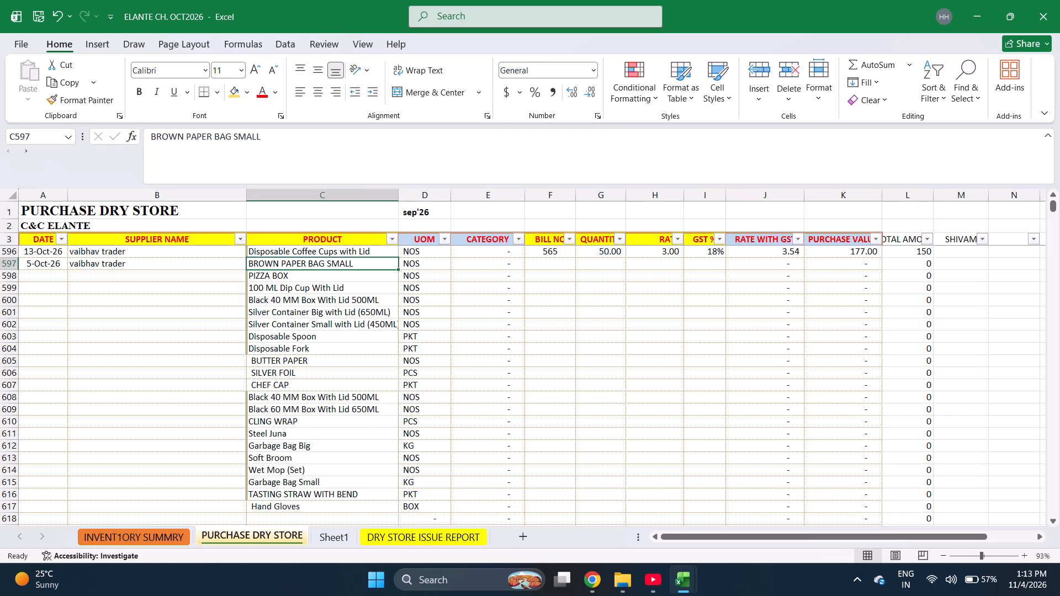
key("ctrl+shift+Down")
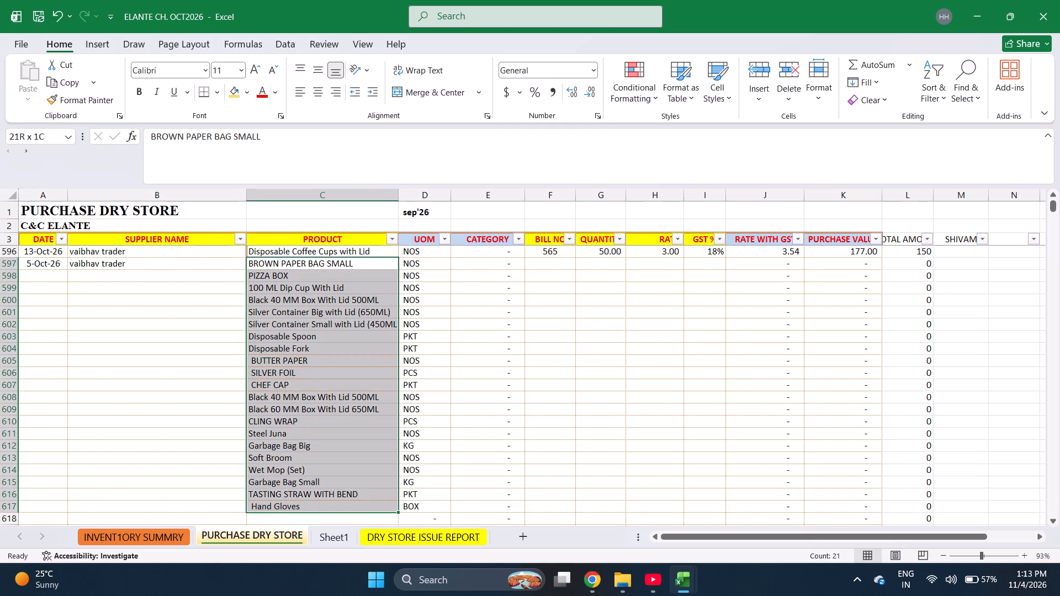
key("Right")
key("Right")
key("Right")
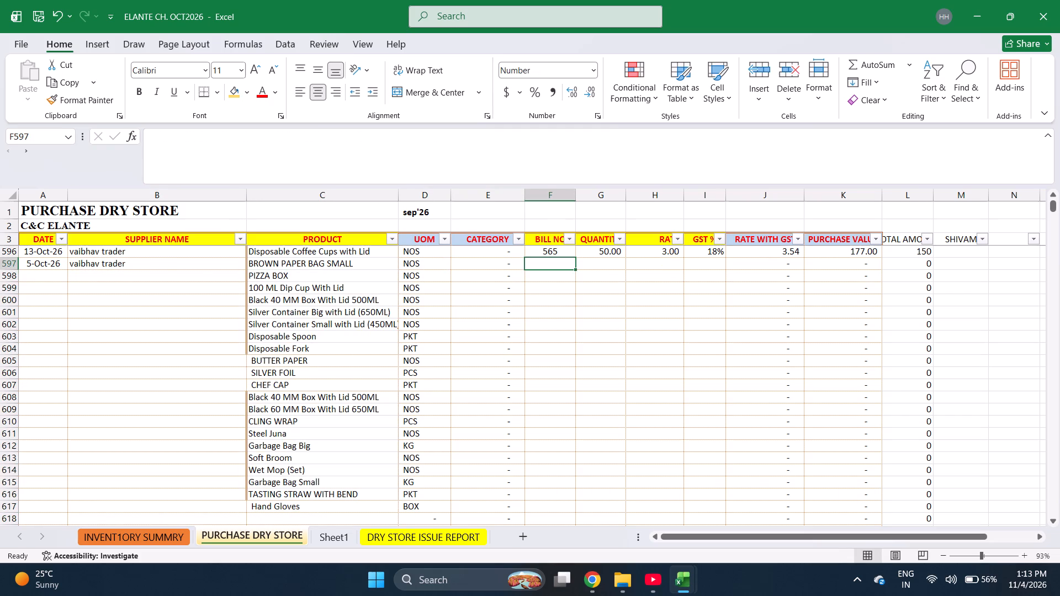
type("550")
key("Right")
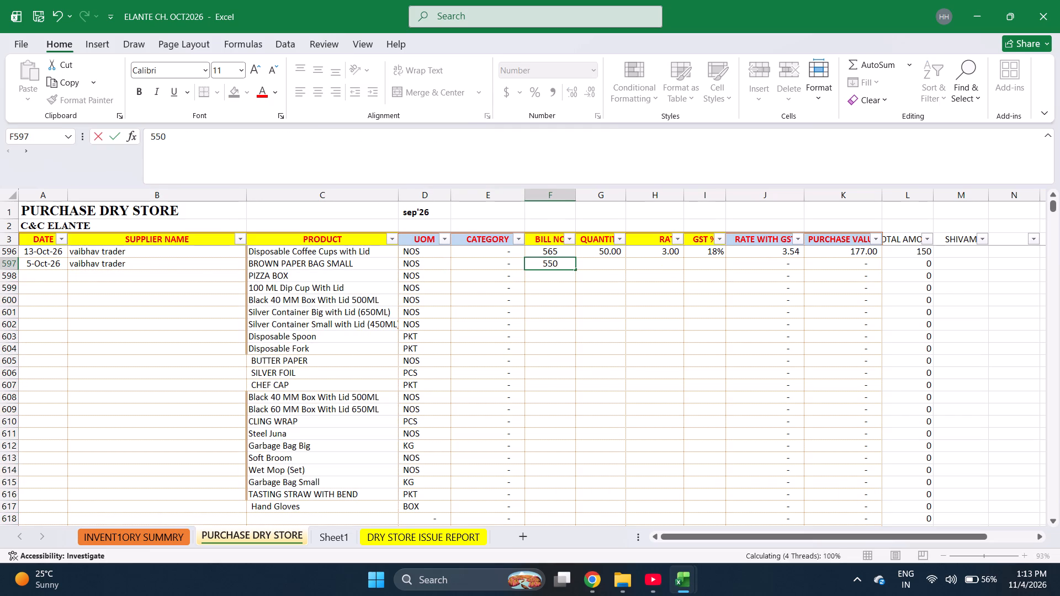
Fill the quantities for purchase rows 597 to 602 with 300, 50, 200, 50, 200 and 200.
type("300")
key("Return")
type("50")
key("Return")
type("200")
key("Return")
type("50")
key("Return")
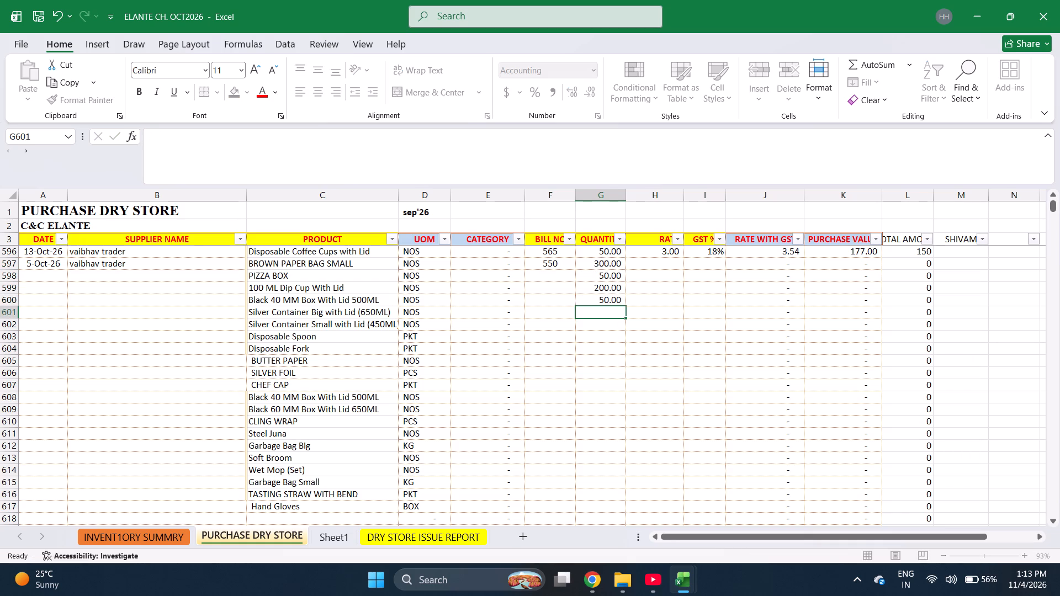
type("200")
key("Return")
type("200")
key("Return")
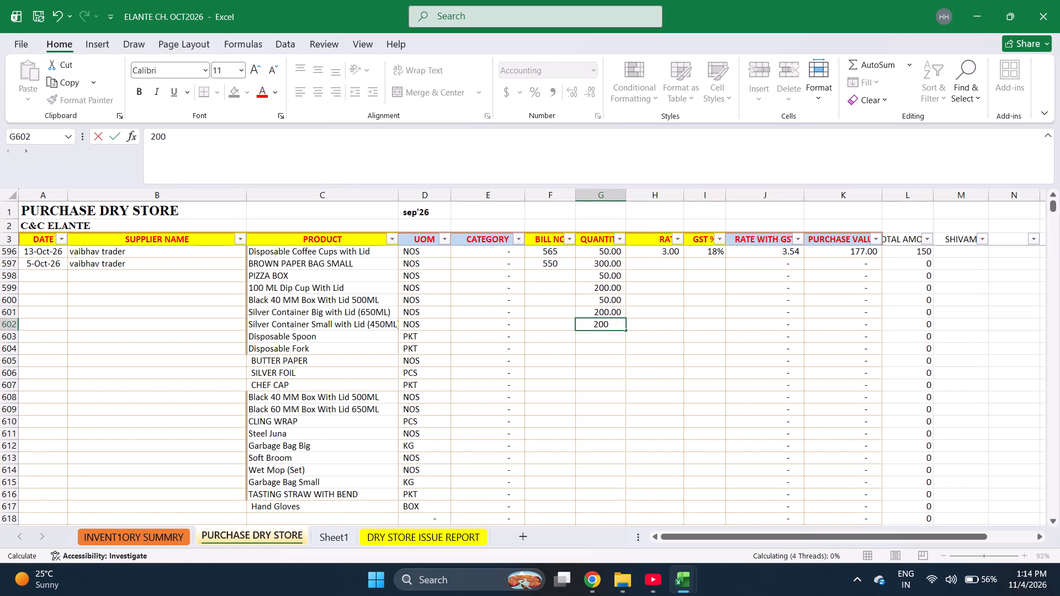
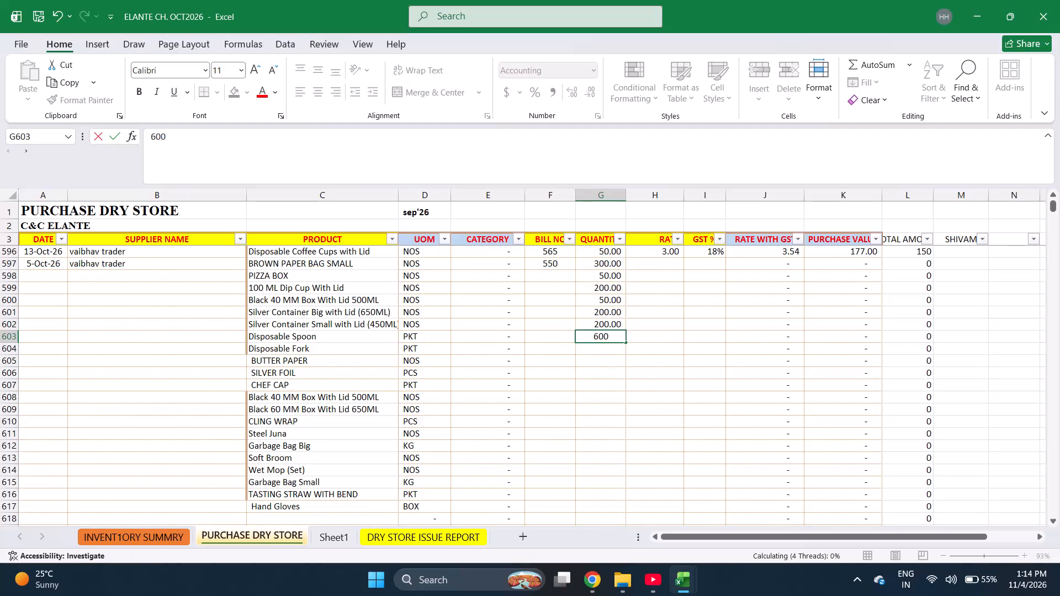
Fill the quantities for purchase rows 604 to 609 with 500, 2, 2, 5, 100 and 100.
type("500")
key("Return")
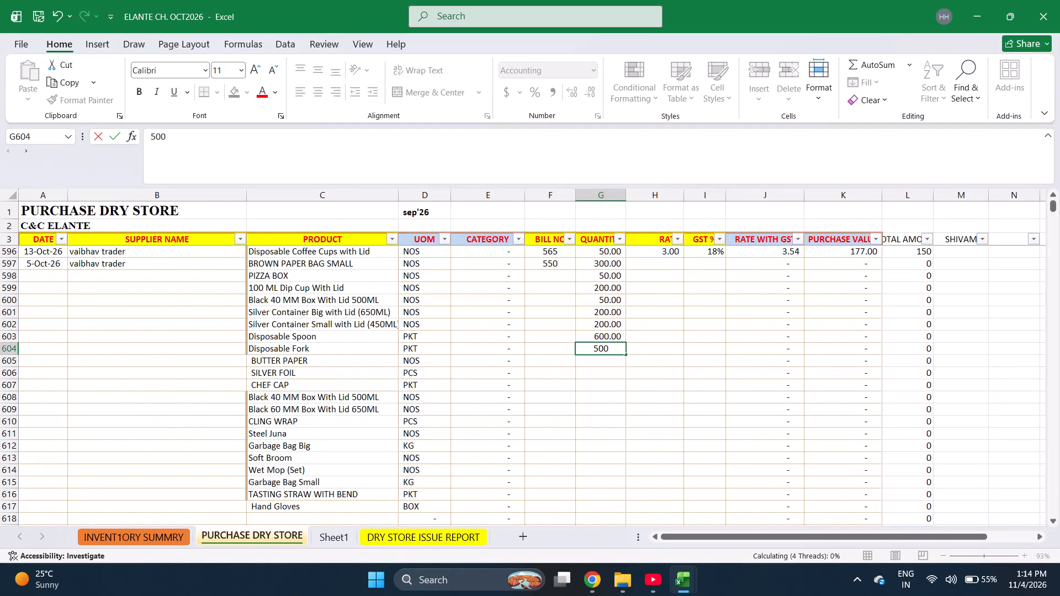
key("2")
key("Return")
key("2")
key("Return")
key("5")
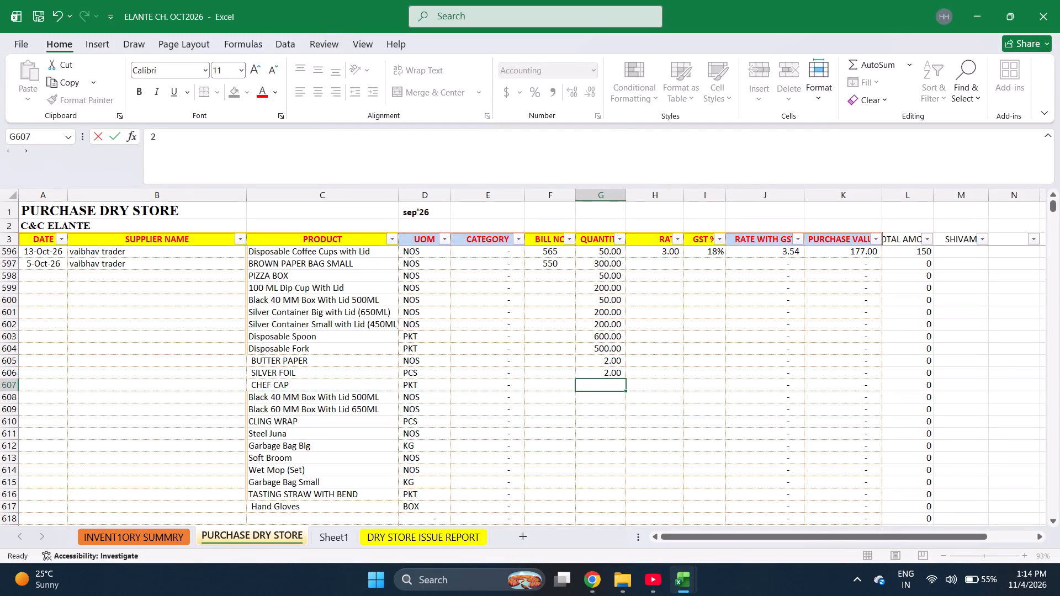
key("Return")
type("100")
key("Return")
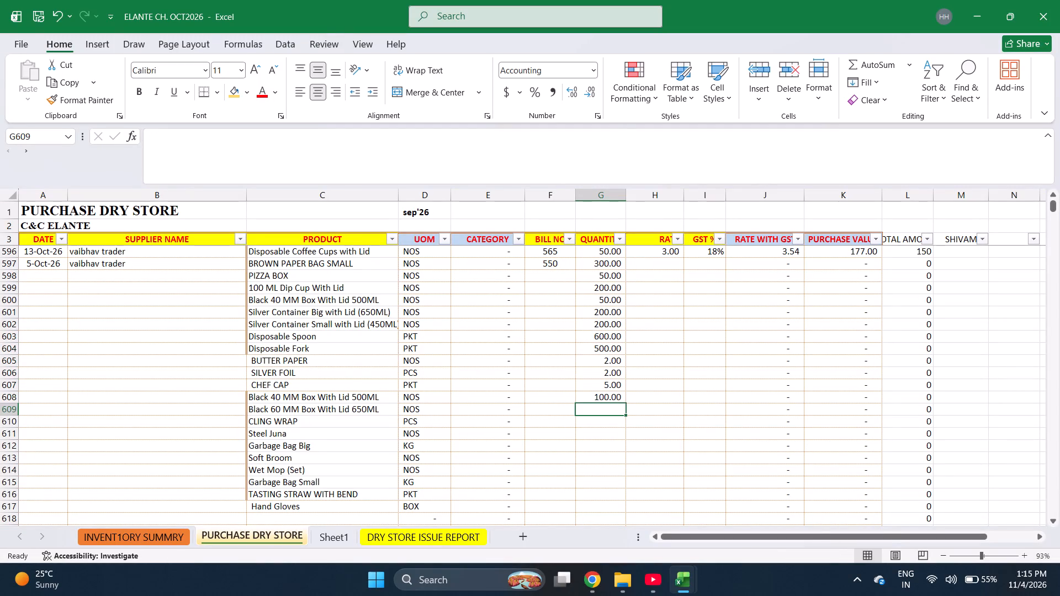
type("100")
key("Return")
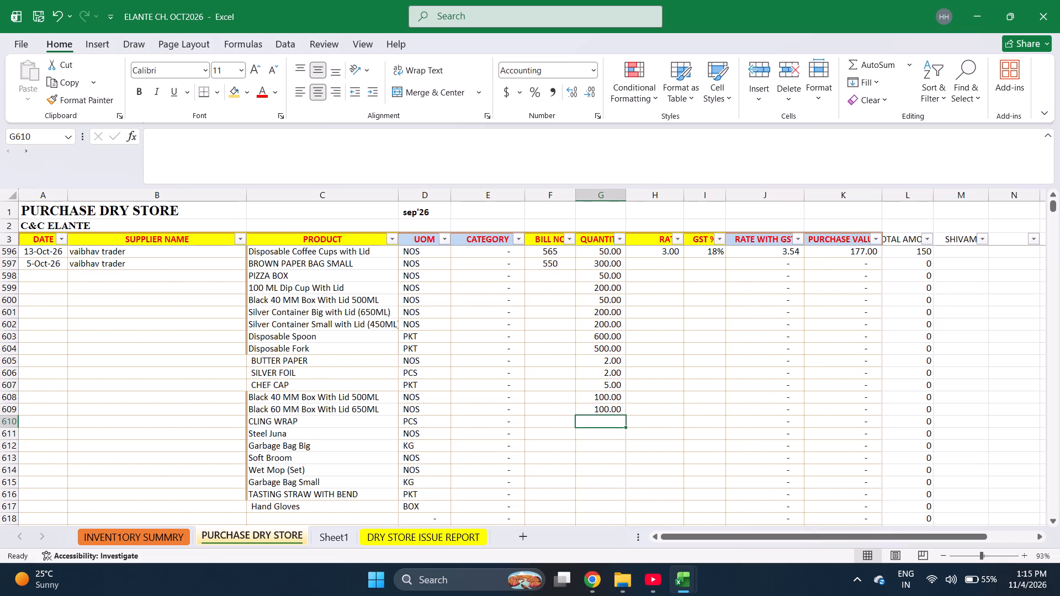
Fill the quantities for purchase rows 610 to 617 with 4, 24, 20, 1, 1, 5, 5 and 1.
key("4")
key("Return")
type("24")
key("Return")
type("20")
key("Return")
key("1")
key("Return")
key("1")
key("Return")
key("5")
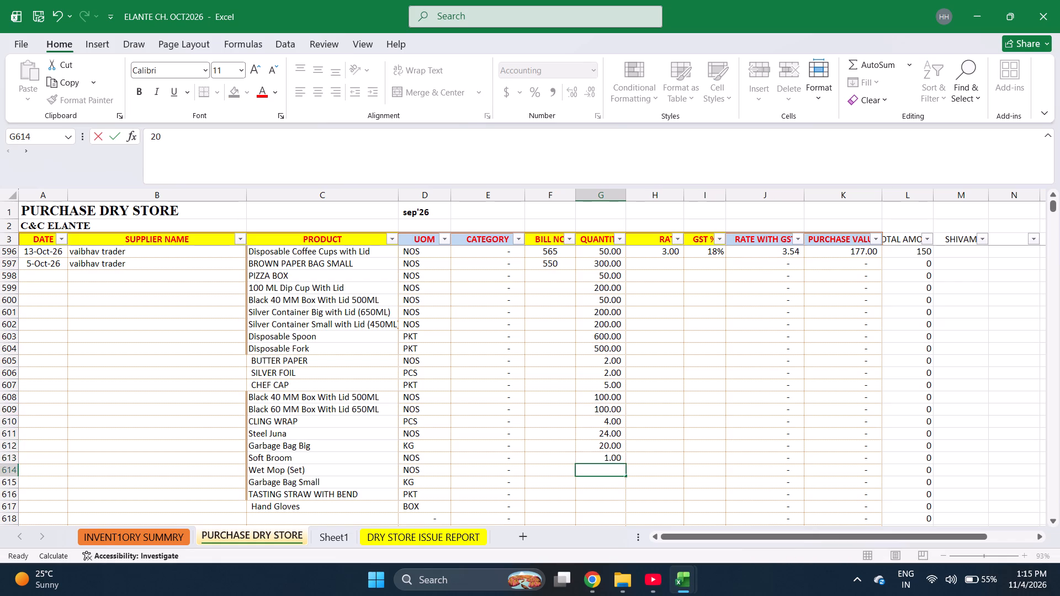
key("Return")
key("5")
key("Return")
key("1")
key("Return")
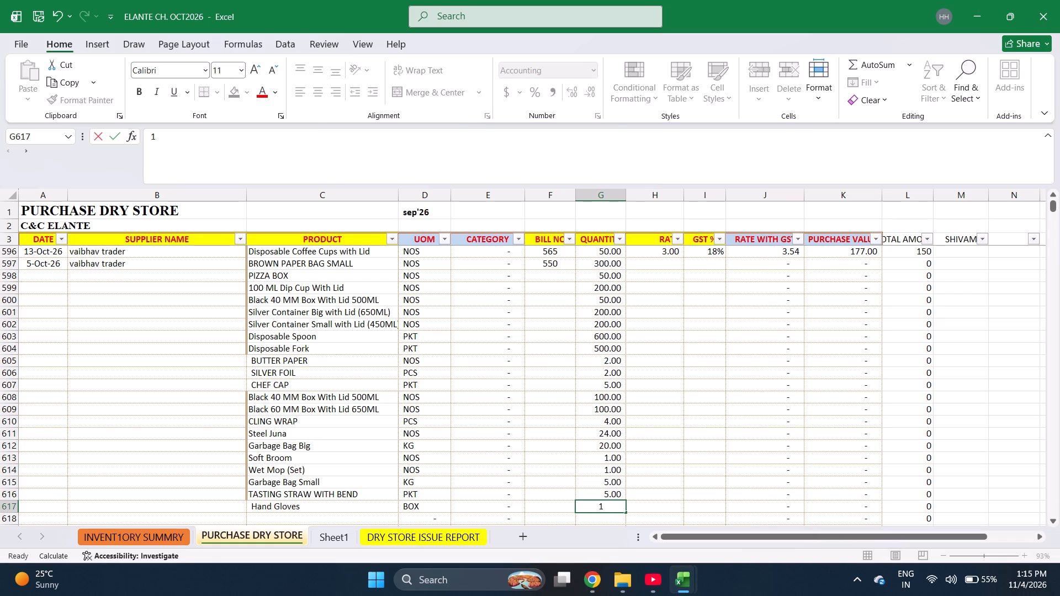
Go to the empty rate cell of the BROWN PAPER BAG SMALL purchase in row 597.
key("Right")
key("ctrl+Up")
key("Down")
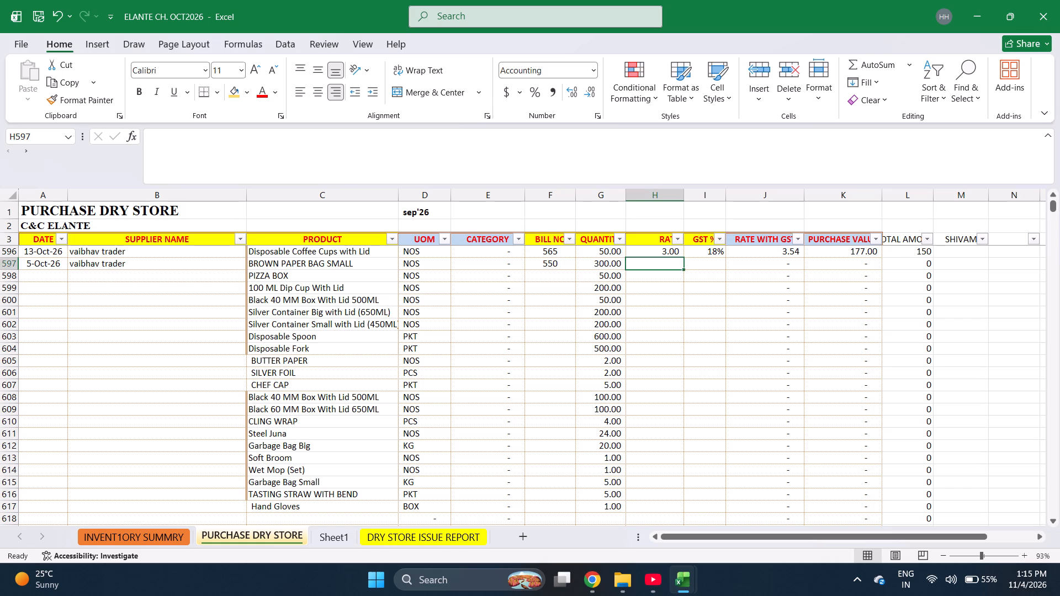
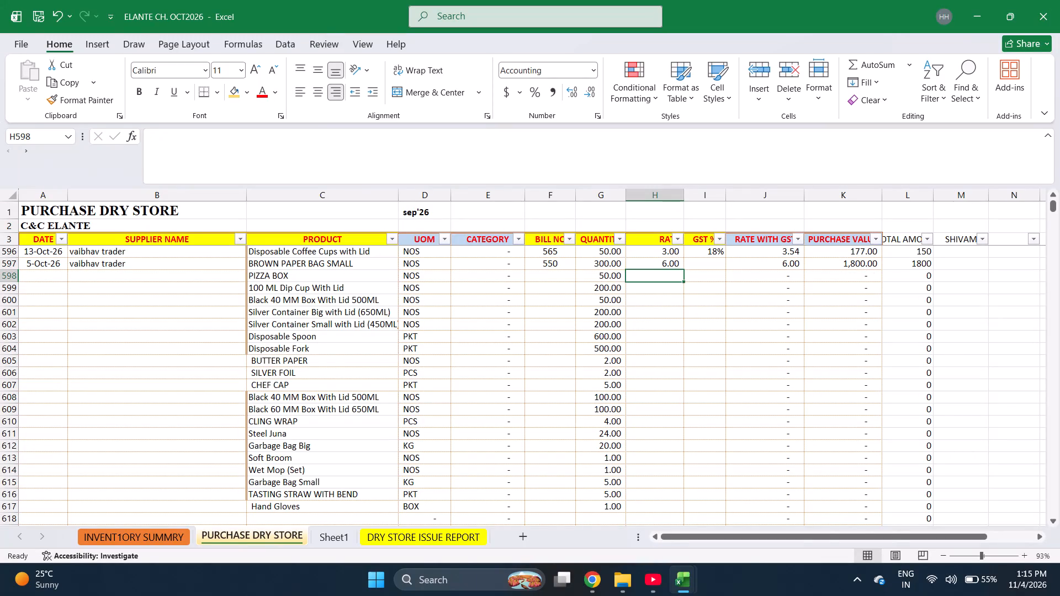
Fill the rates for purchase rows 598 to 600, PIZZA BOX to Black 40 MM Box With Lid 500ML, with 14, 2.54 and 5.
key("Up")
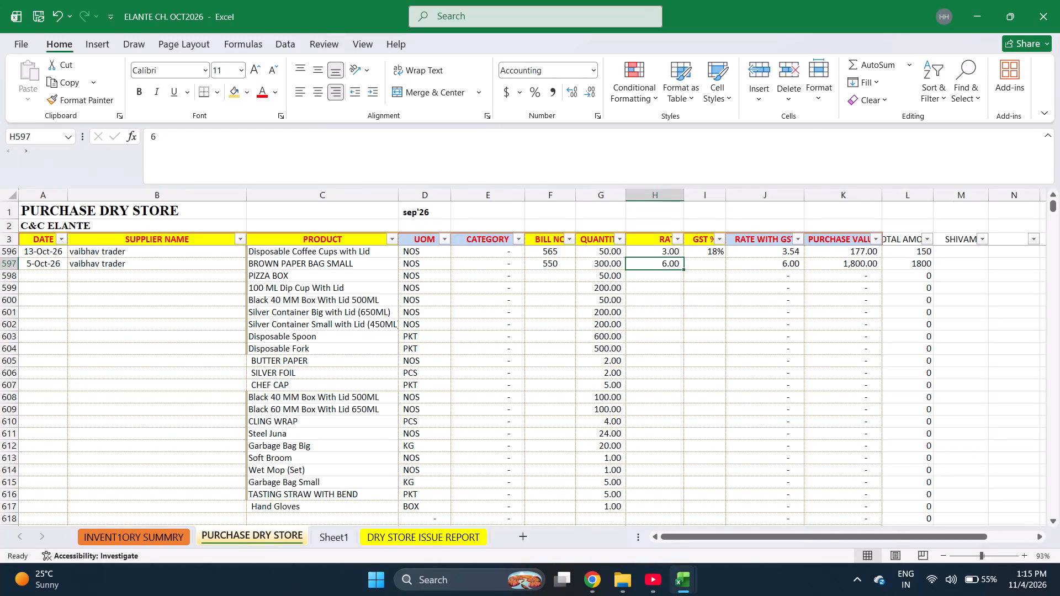
key("Down")
type("14")
key("Return")
type("2.54")
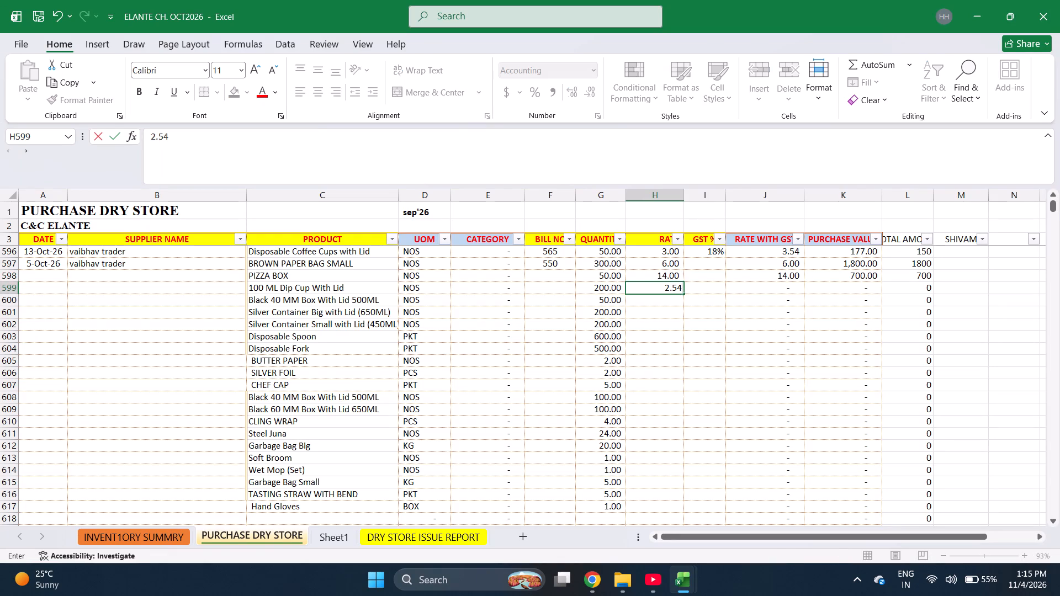
key("Return")
key("2")
key("Escape")
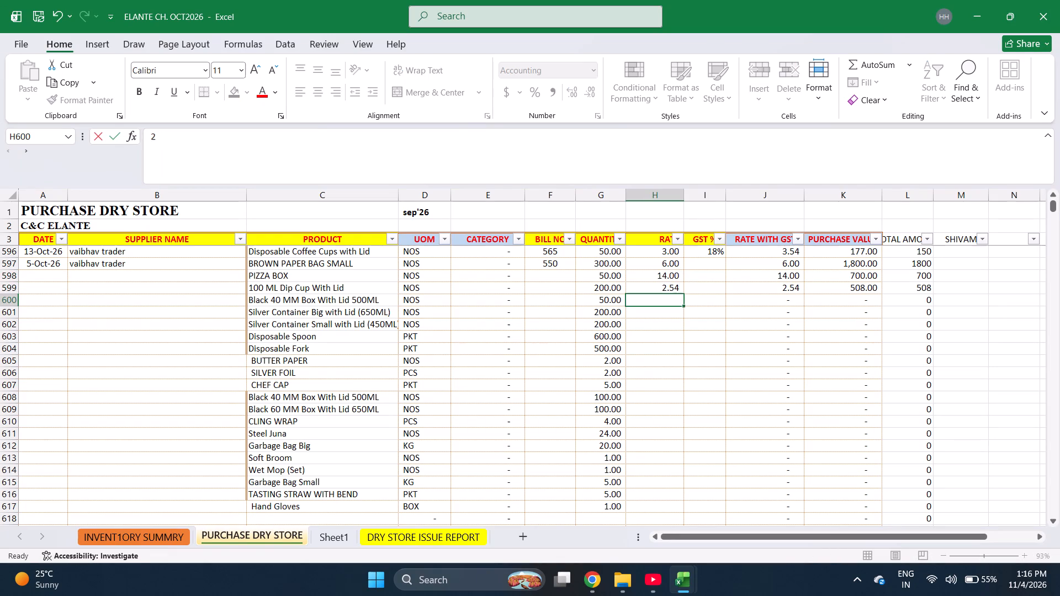
key("5")
key("Return")
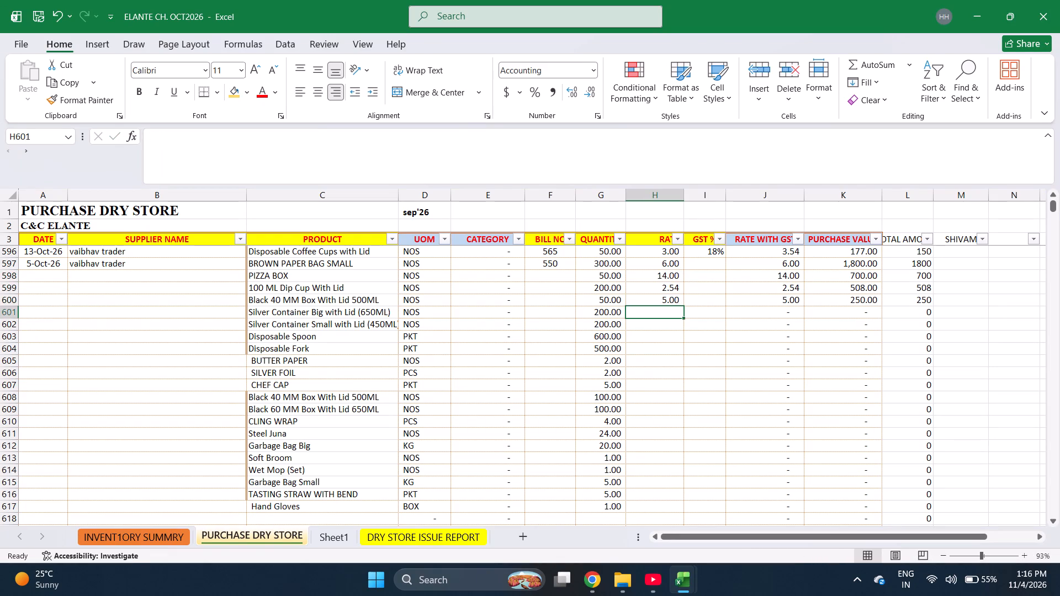
Fill the rates for purchase rows 601 to 603, the two silver containers and Disposable Spoon, with 3.20, 2.20 and 70.
type("3.20")
key("Return")
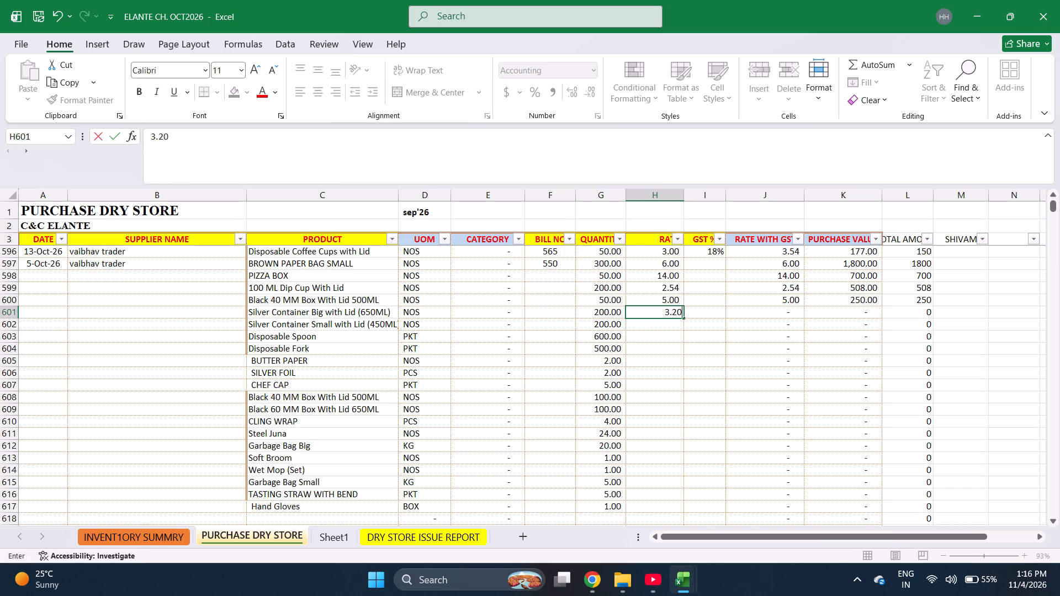
type("2.20")
key("Return")
key("0")
key("BackSpace")
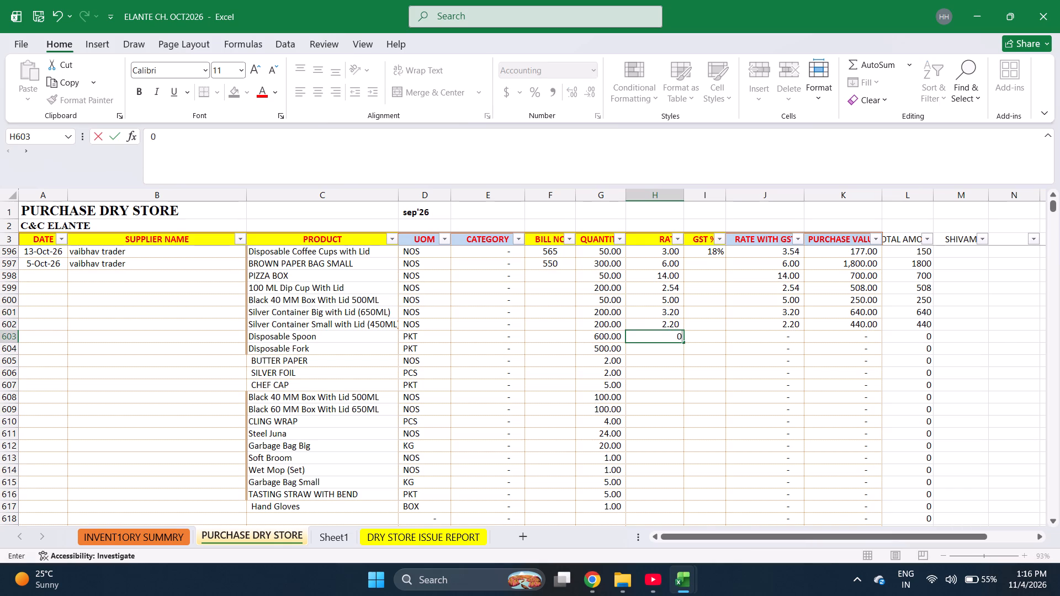
type("70")
key("Return")
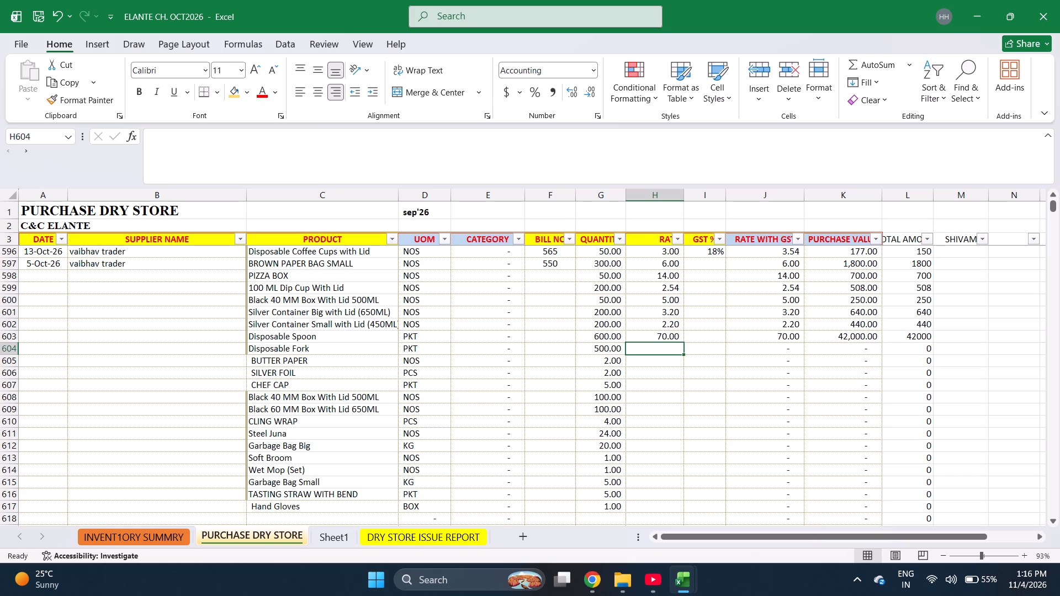
Correct the quantities of Disposable Spoon in row 603 to 6 and Disposable Fork in row 604 to 5.
key("Left")
key("Up")
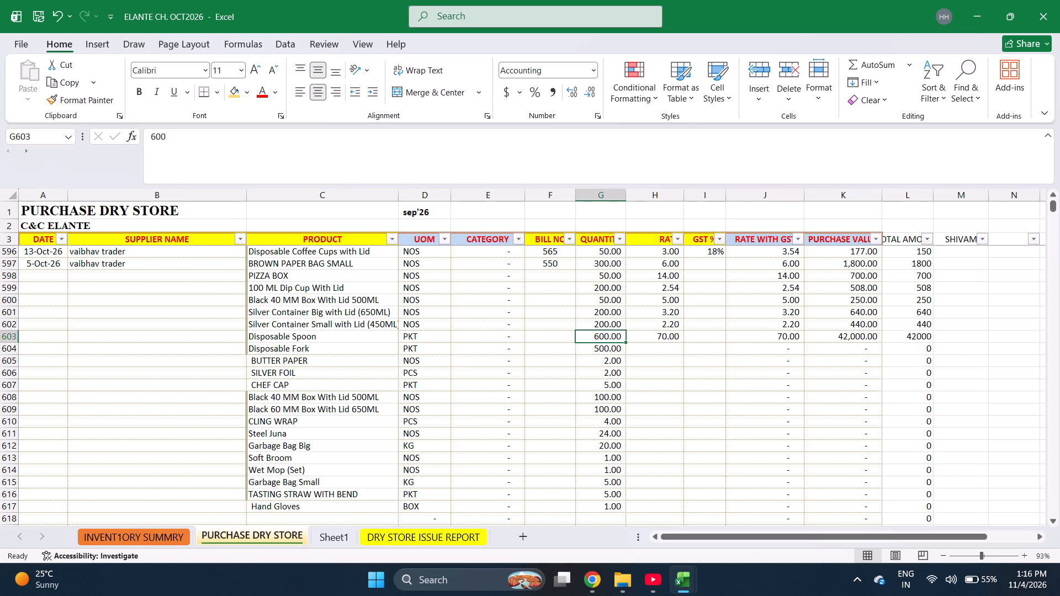
key("6")
key("Return")
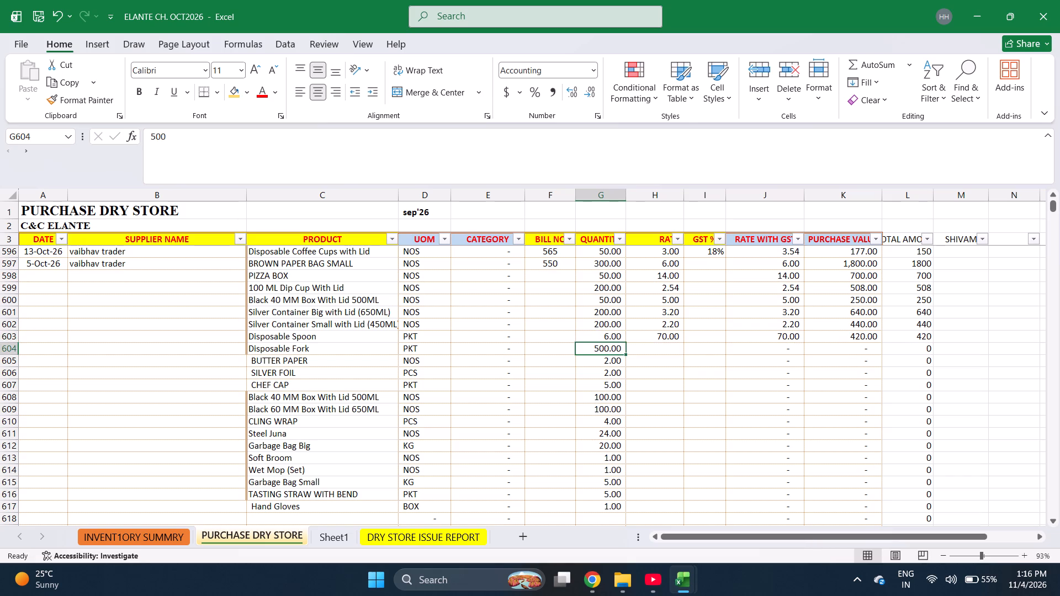
key("5")
key("Right")
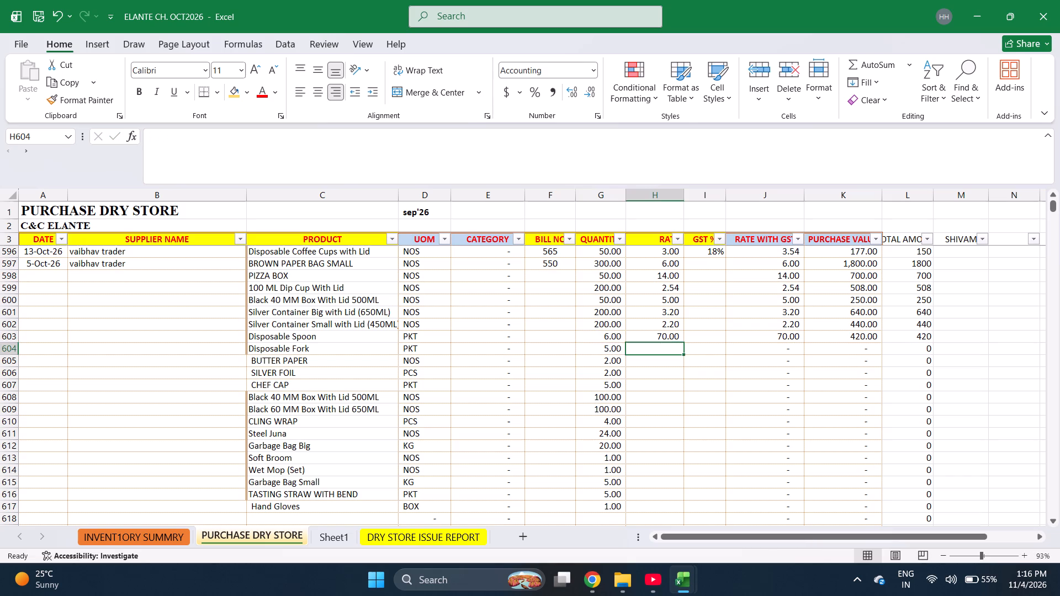
Fill the rates for Disposable Fork in row 604 and BUTTER PAPER in row 605 with 80 and 180.
type("80")
key("Return")
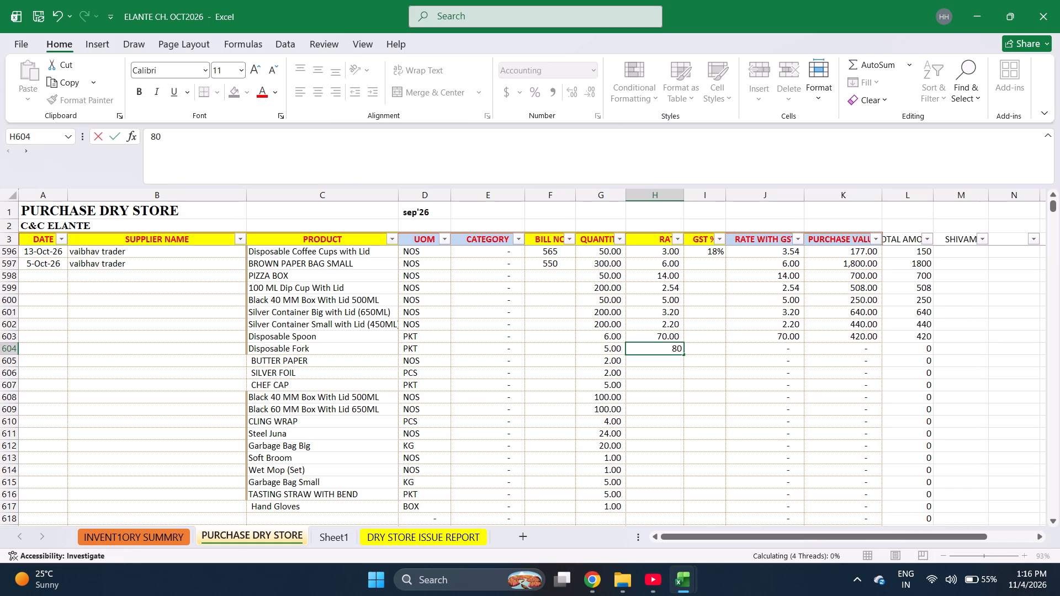
type("180")
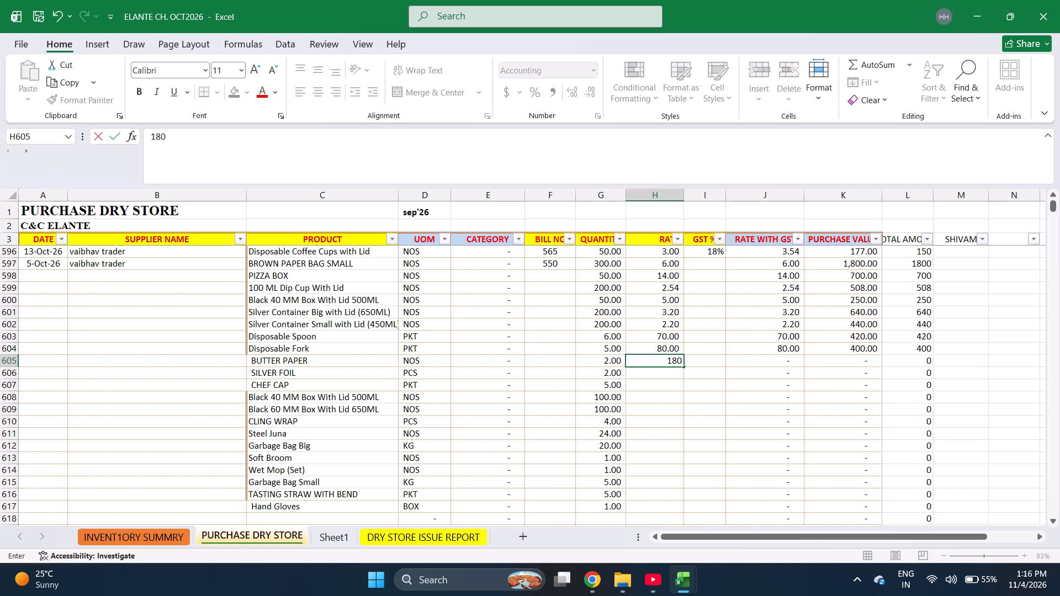
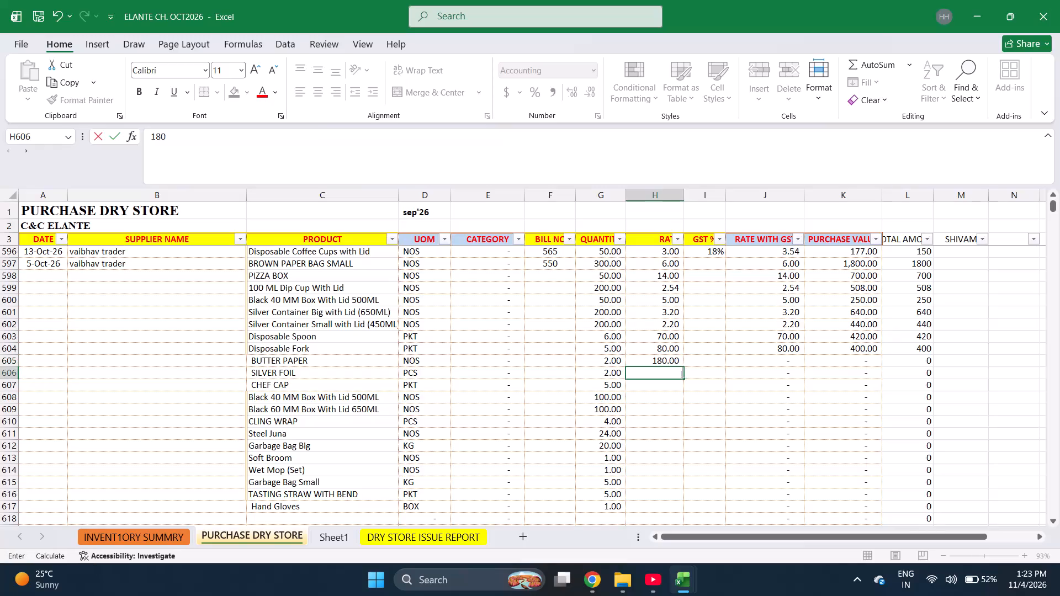
Fill the rates for purchase rows 606 to 608, SILVER FOIL to Black 40 MM Box With Lid 500ML, with 381, 60 and 7.20.
key("BackSpace")
key("1")
key("Return")
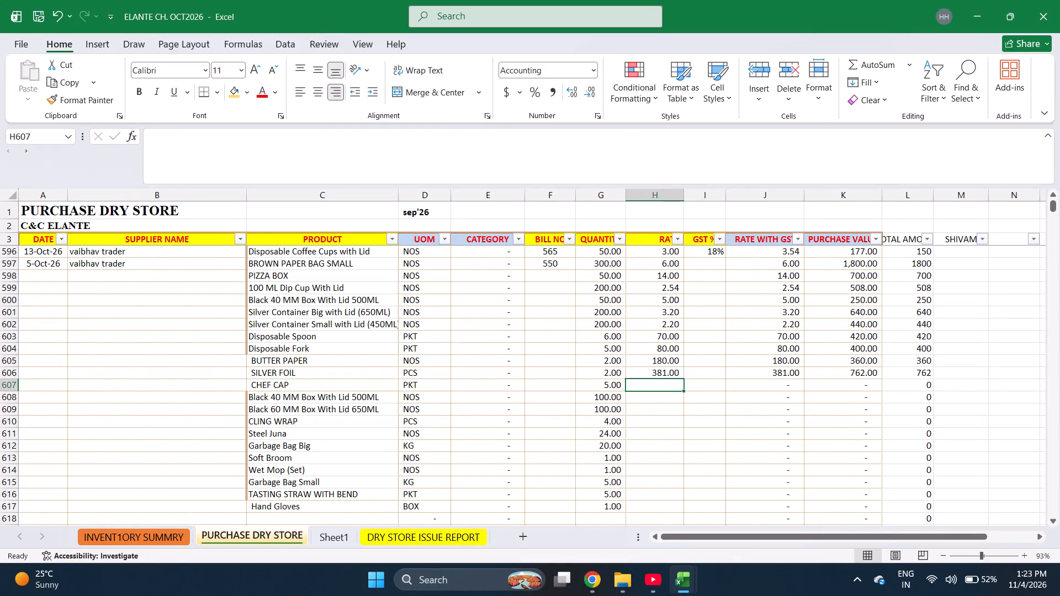
type("60")
key("Return")
type("7.20")
key("Return")
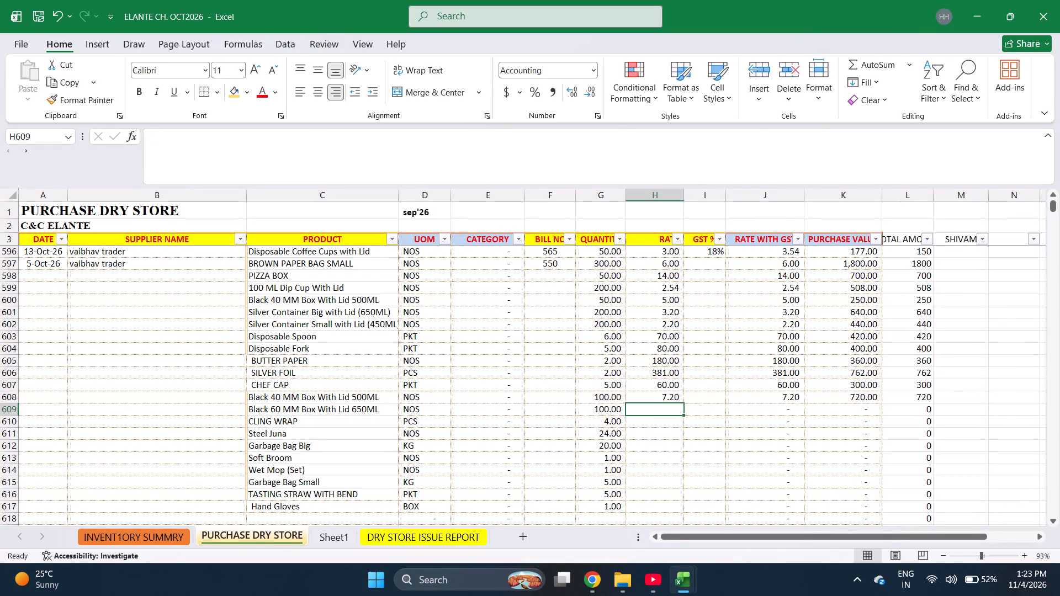
Fill the rates for purchase rows 609 to 611, Black 60 MM Box With Lid 650ML to Steel Juna, with 7.50, 380 and 17.
key("4")
key("BackSpace")
type("7.50")
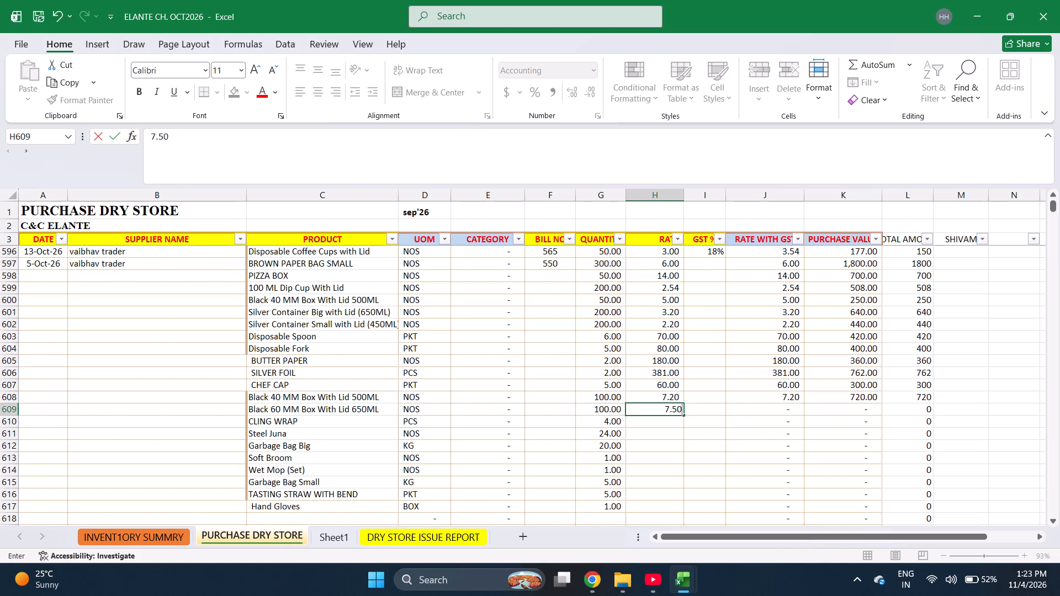
key("Return")
type("380")
key("Return")
type("17")
key("Return")
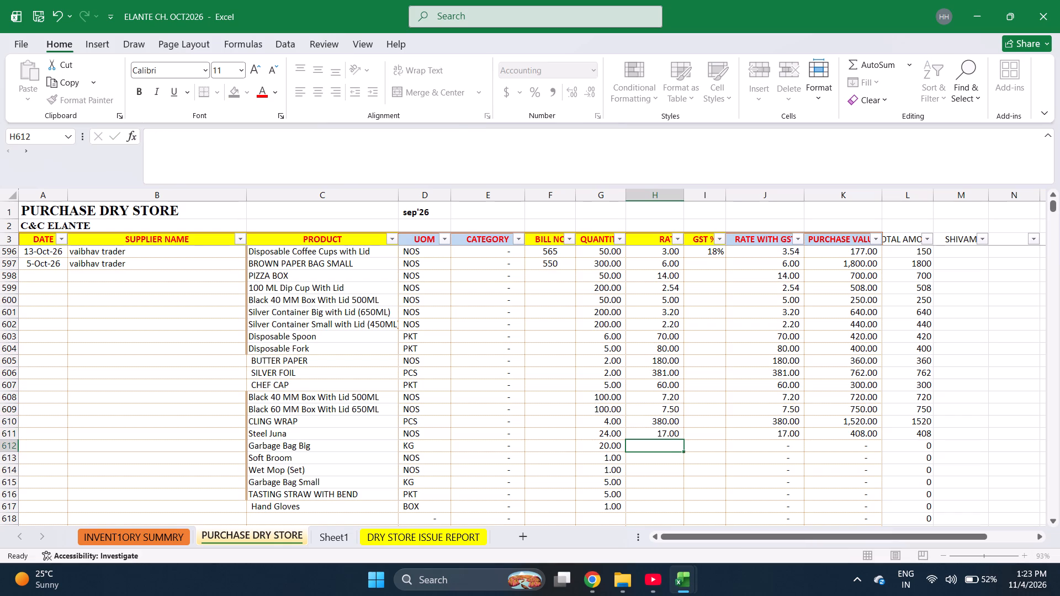
Fill the rates for purchase rows 612 to 614, Garbage Bag Big to Wet Mop (Set), with 100, 120 and 250.
type("100")
key("Return")
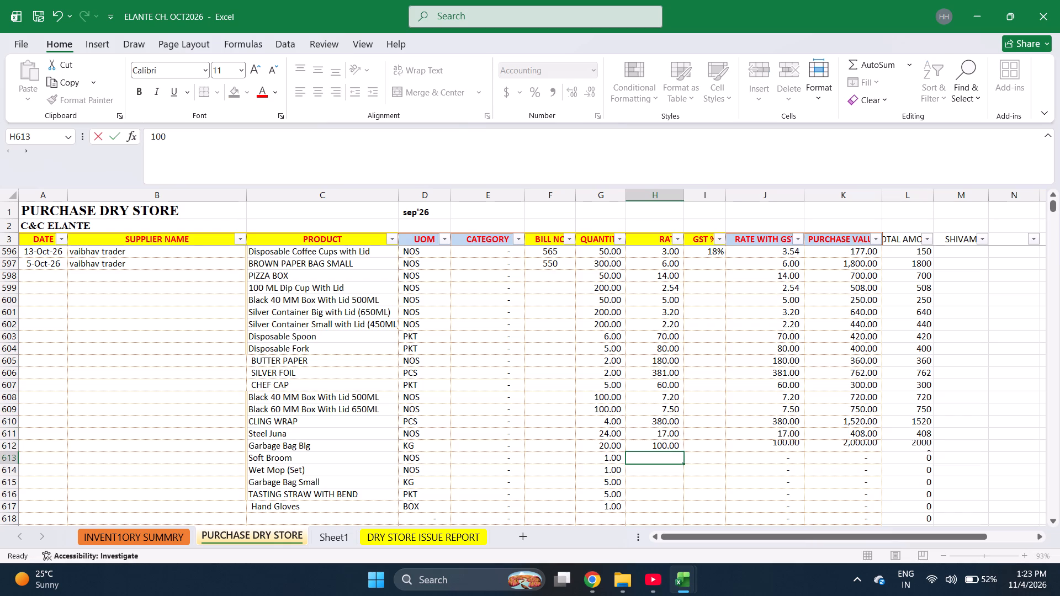
type("120")
key("Return")
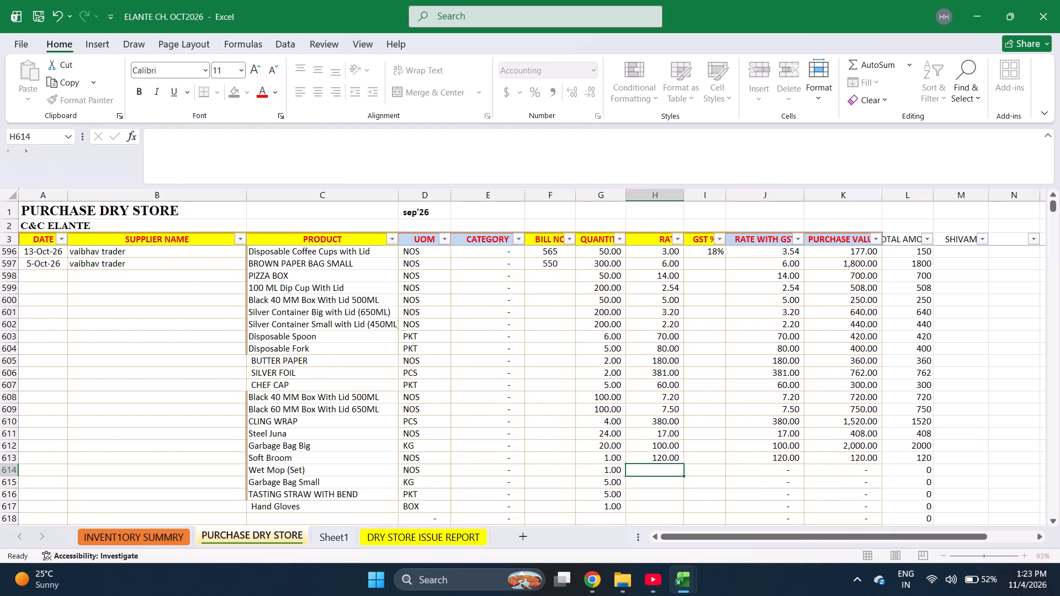
type("250")
key("Return")
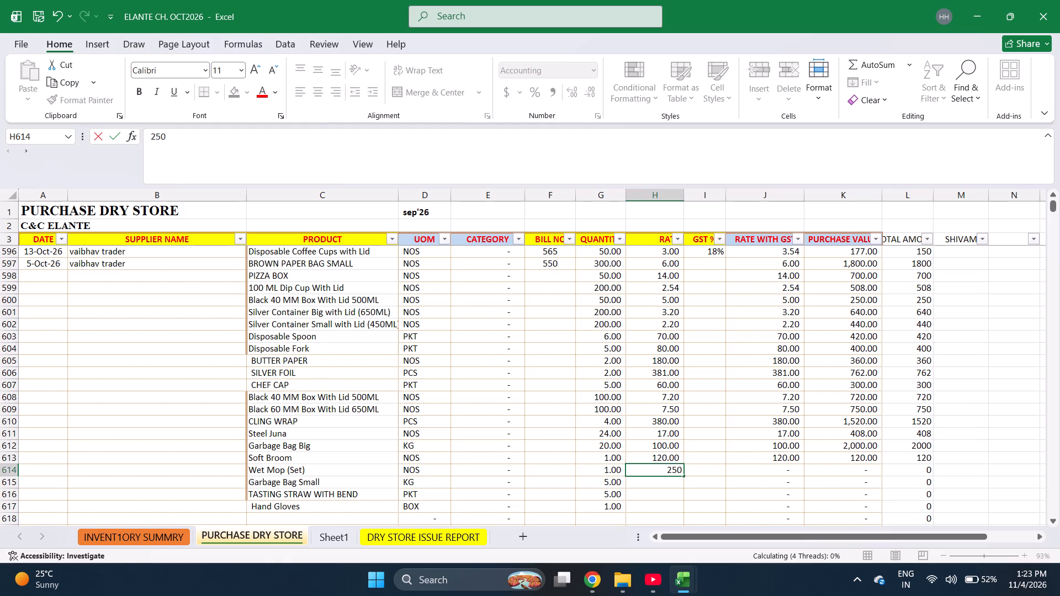
Fill the rates for purchase rows 615 to 617, Garbage Bag Small to Hand Gloves, with 100, 20 and 220.
type("100")
key("Return")
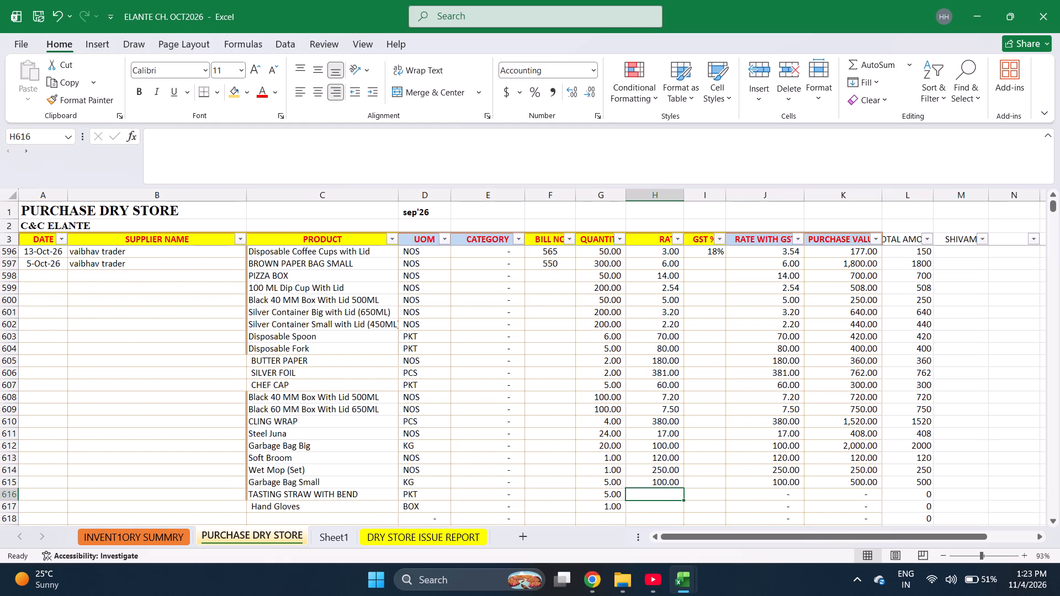
type("20")
key("Return")
type("220")
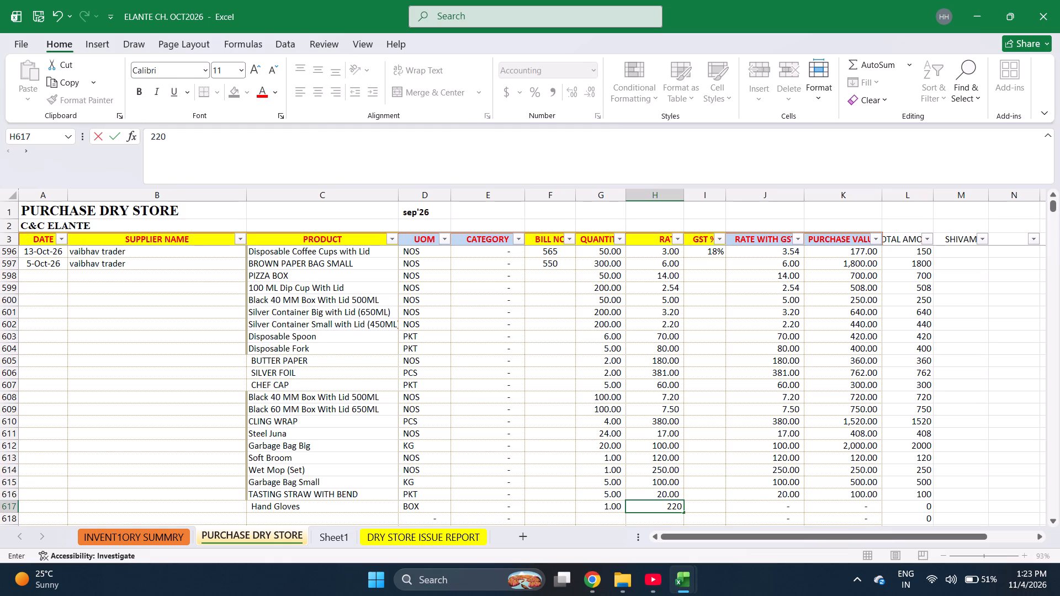
key("Right")
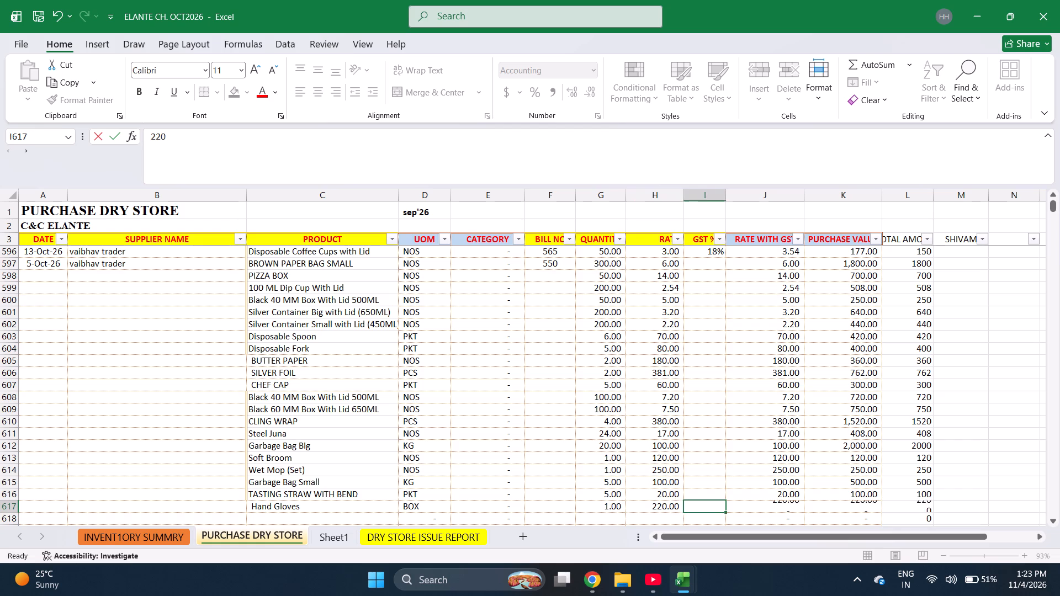
Fill the GST for rows 597 to 600, BROWN PAPER BAG SMALL to Black 40 MM Box, with 18%, 5%, 18% and 18%.
key("ctrl+Up")
key("Down")
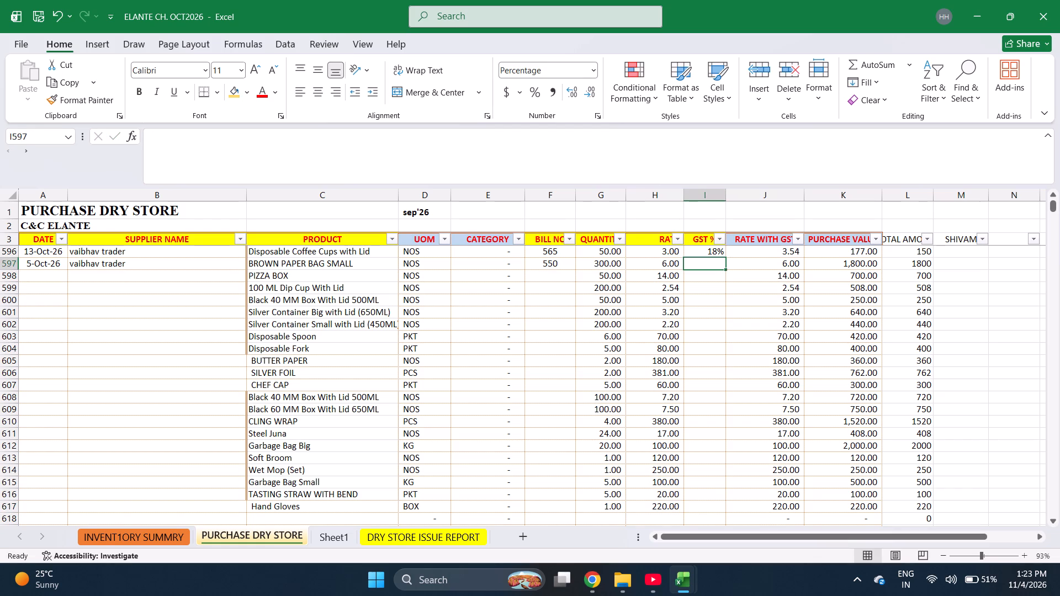
type("18")
key("Return")
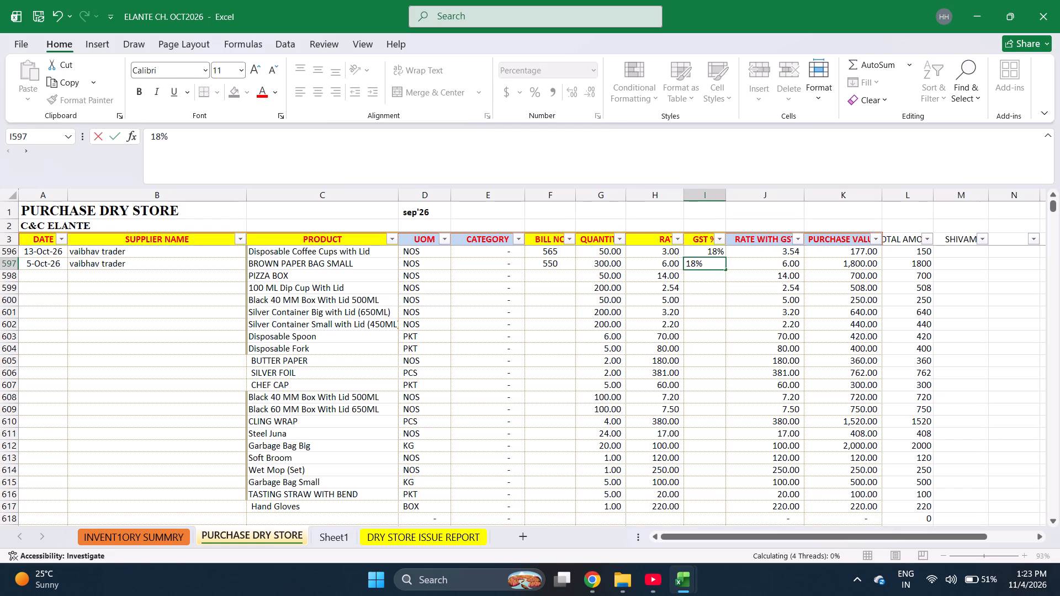
key("5")
key("Return")
type("18")
key("Return")
type("18")
key("Return")
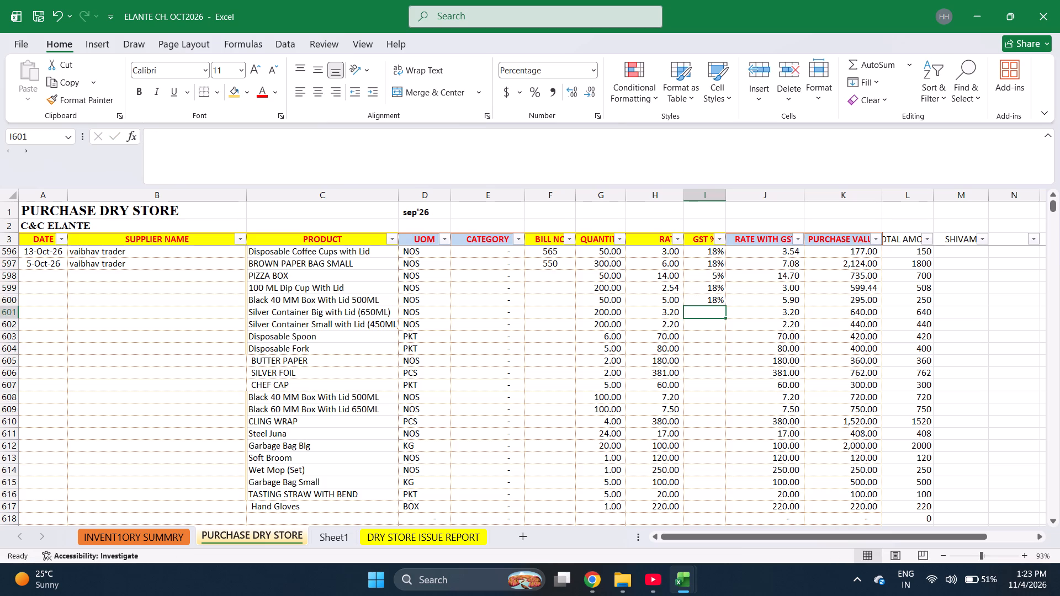
Set the GST to 5% for rows 601 to 604, the two silver containers, Disposable Spoon and Disposable Fork.
type("18")
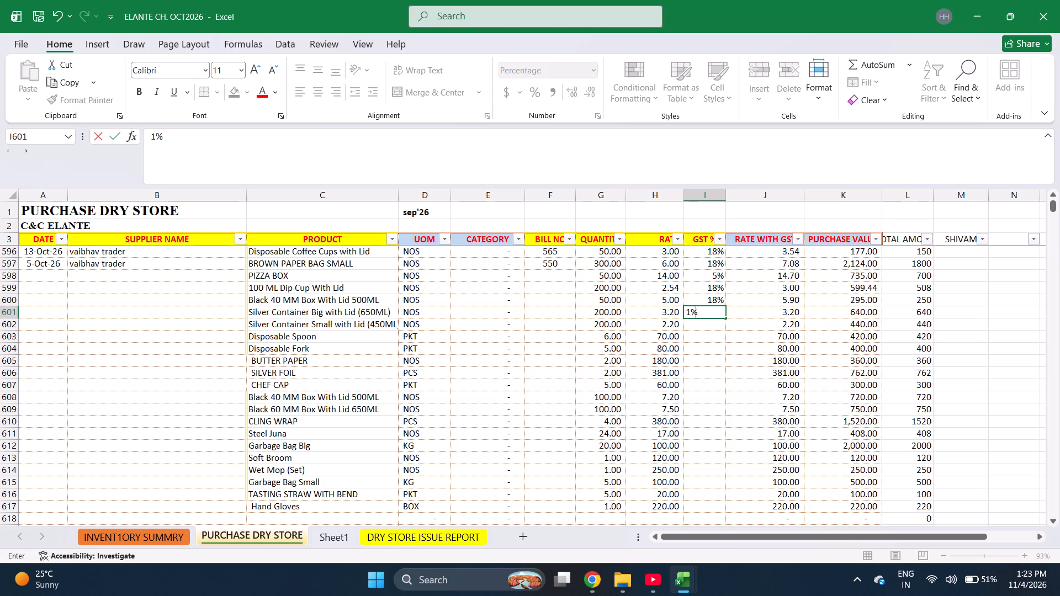
key("Return")
key("Up")
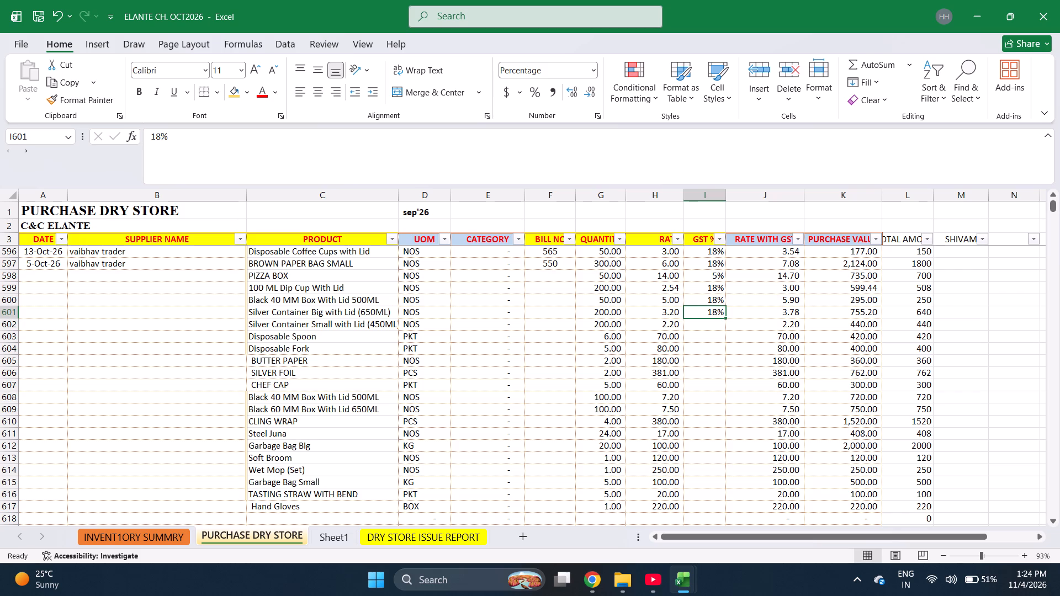
key("5")
key("Return")
key("5")
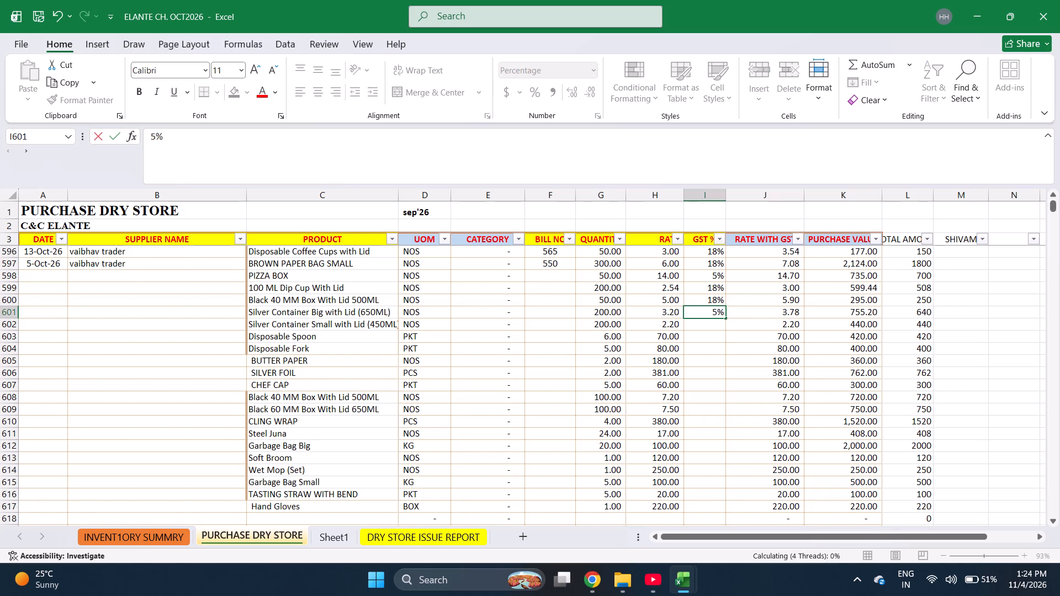
key("Return")
key("5")
key("Return")
key("5")
key("Return")
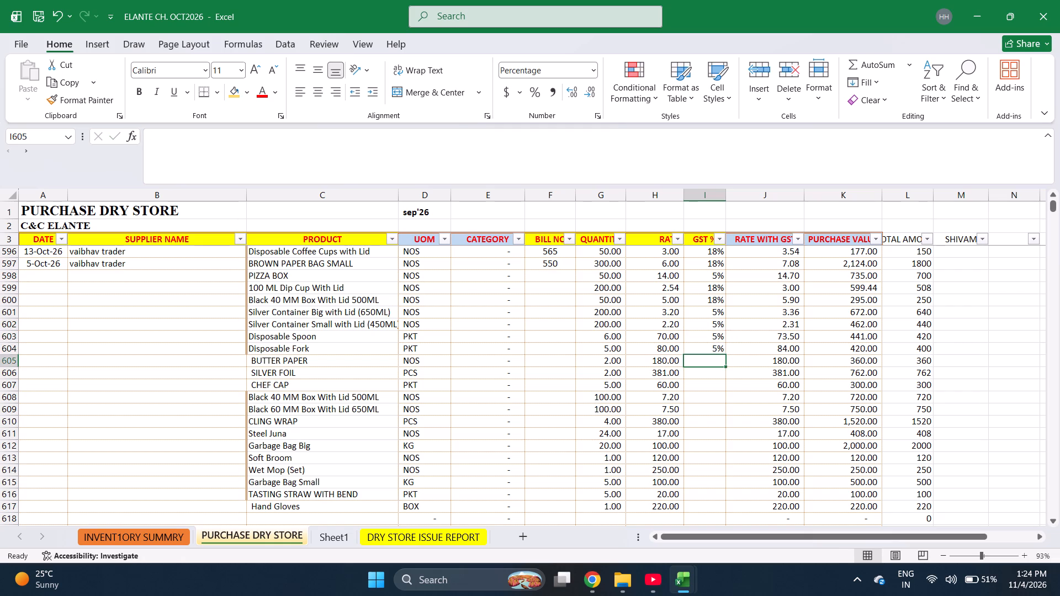
Fill the GST for rows 605 to 609, BUTTER PAPER to Black 60 MM Box, with 18%, 18%, 5%, 18% and 18%.
type("18")
key("Return")
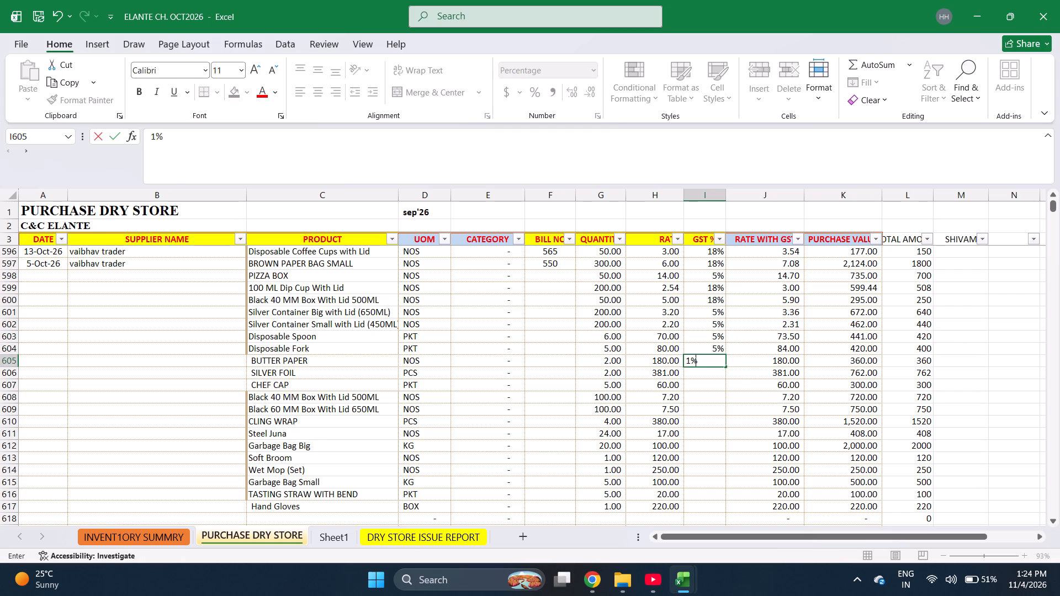
type("18")
key("Return")
key("5")
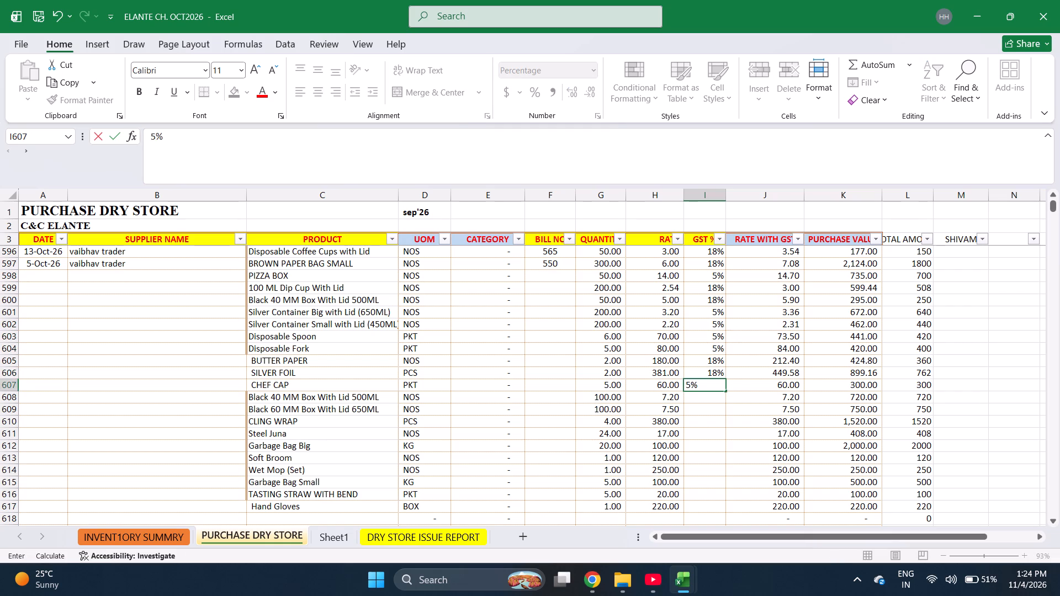
key("Return")
type("18")
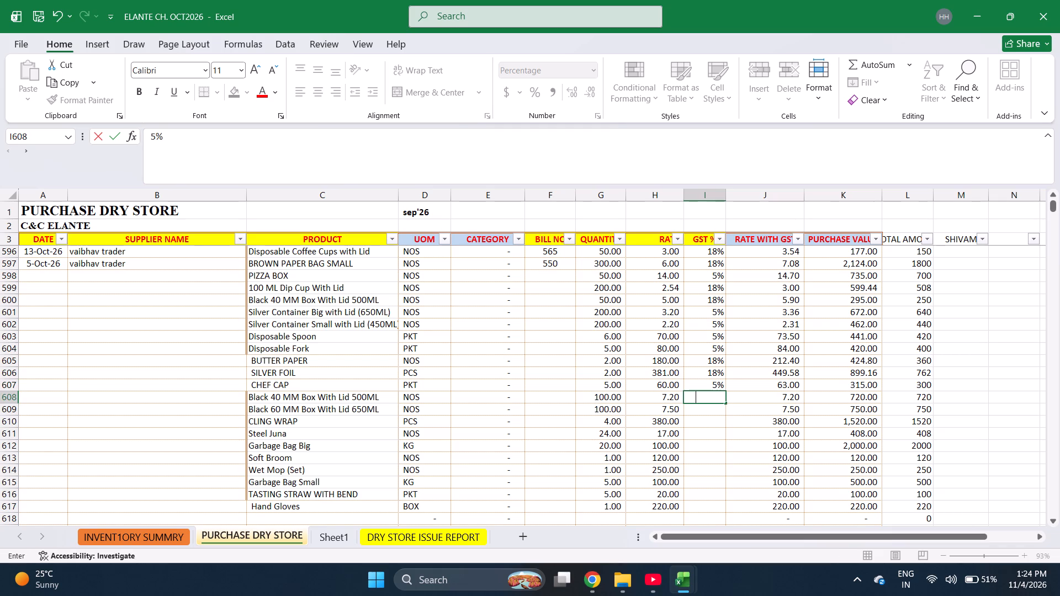
key("Return")
type("18")
key("Return")
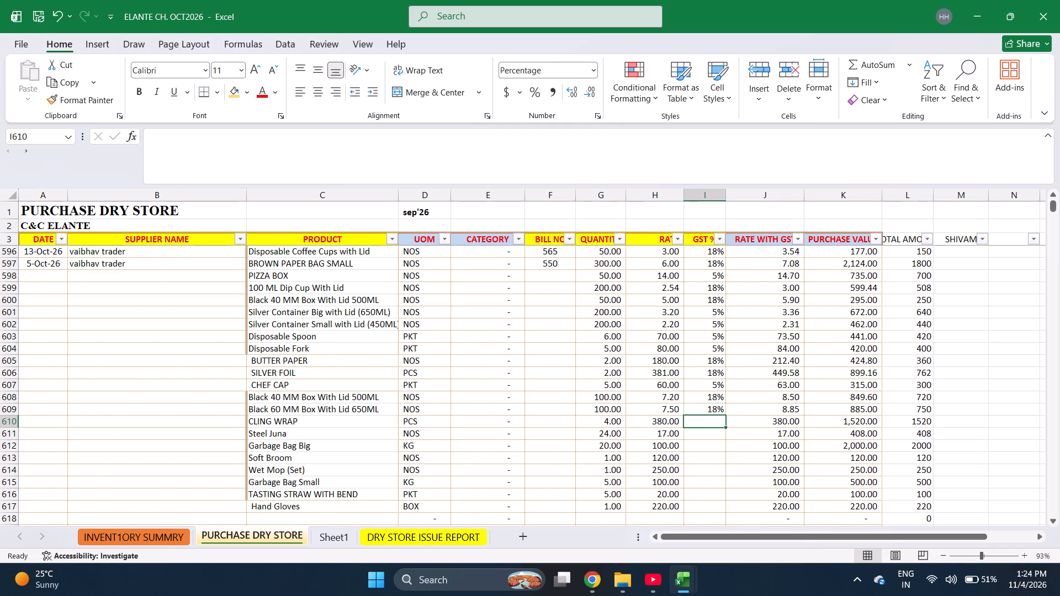
Set the GST to 18% for rows 610 to 615, CLING WRAP to Garbage Bag Small.
type("18")
key("Return")
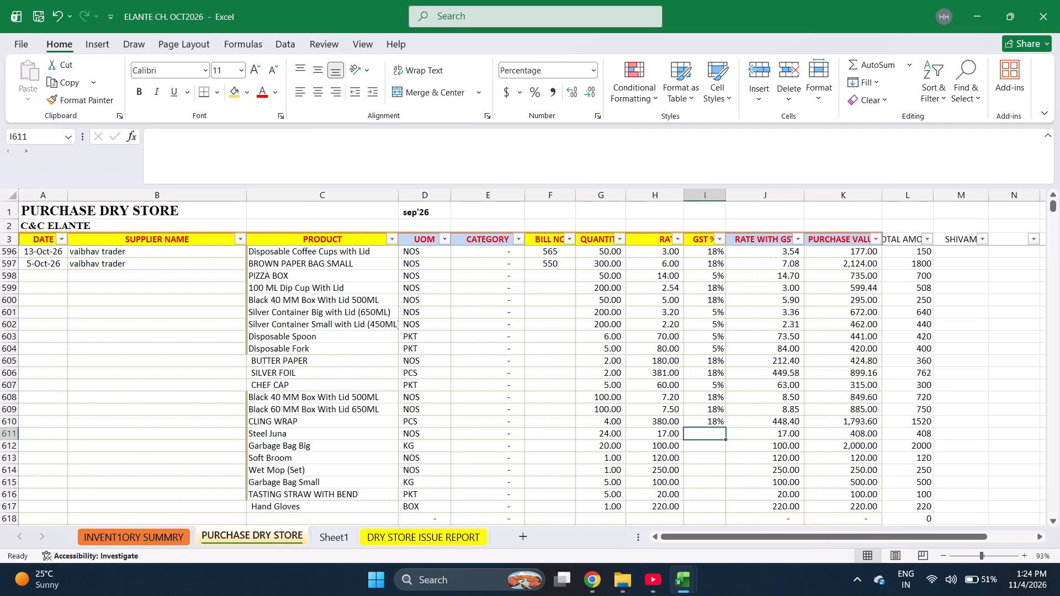
type("18")
key("Return")
type("18")
key("Return")
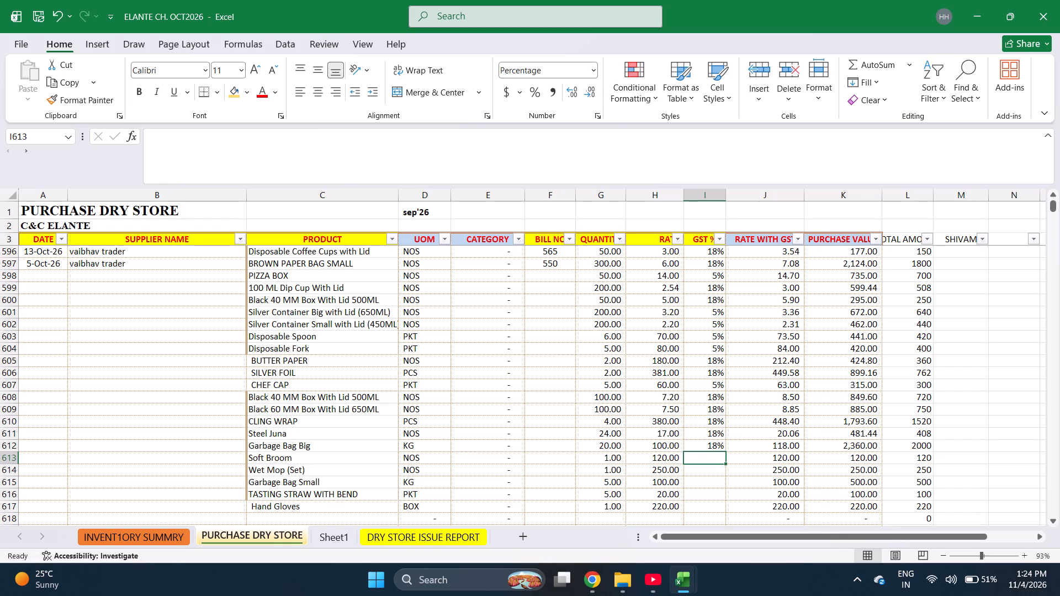
type("18")
key("Return")
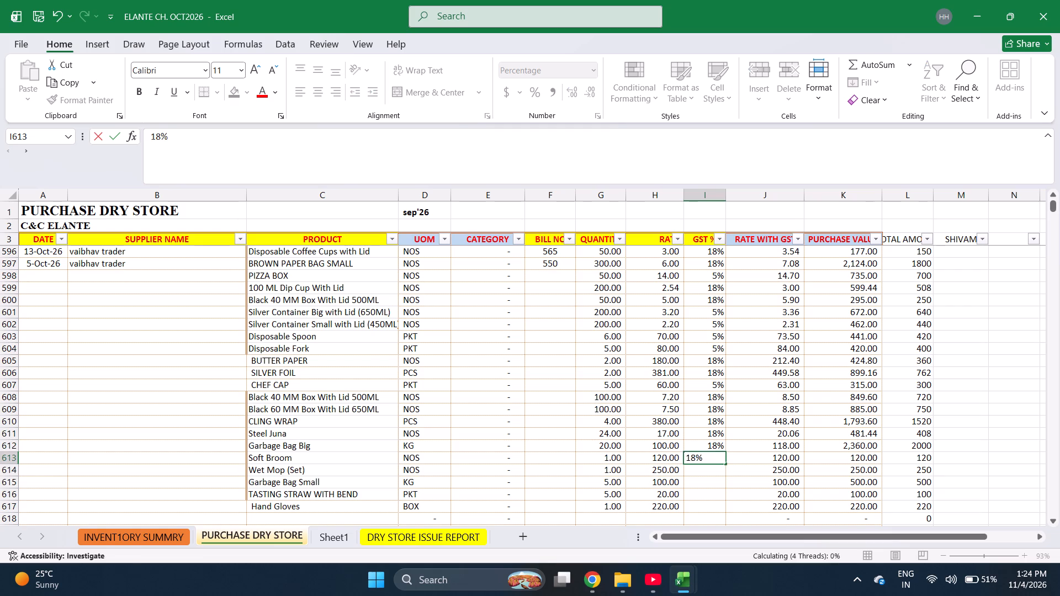
type("18")
key("Return")
type("18")
key("Return")
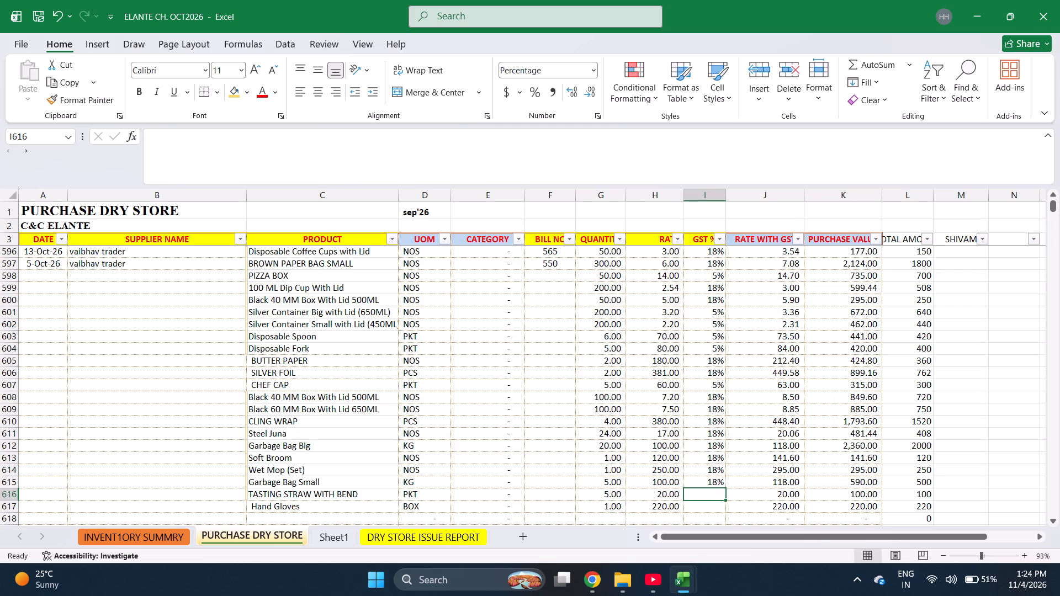
Change the GST of Soft Broom in row 613 to 0%.
key("Up")
key("Up")
key("Up")
key("Down")
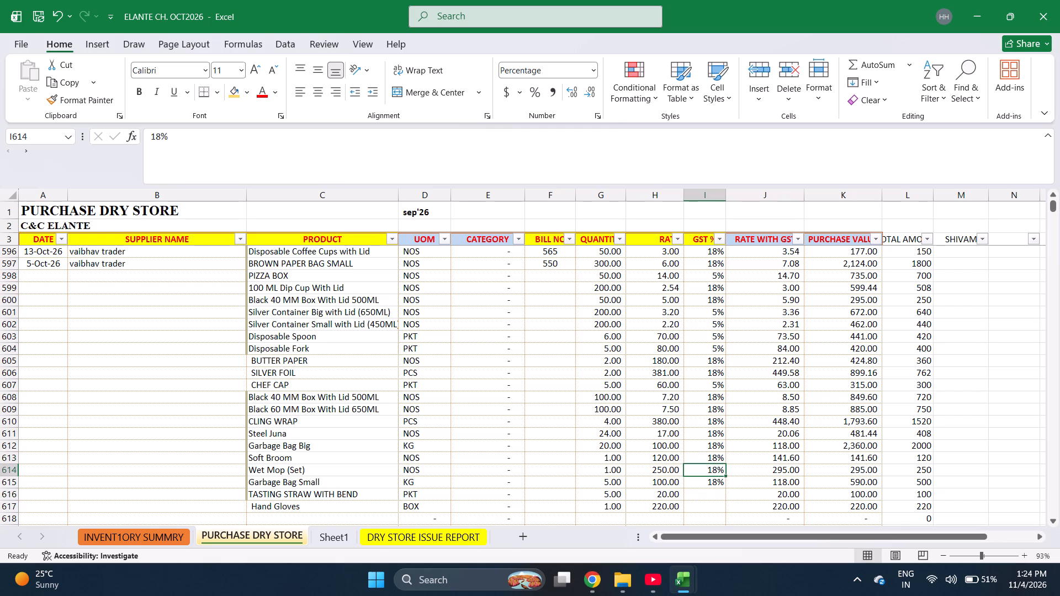
key("Up")
key("0")
key("Return")
Set the GST to 18% for rows 614 to 617, Wet Mop (Set) to Hand Gloves.
type("18")
key("Return")
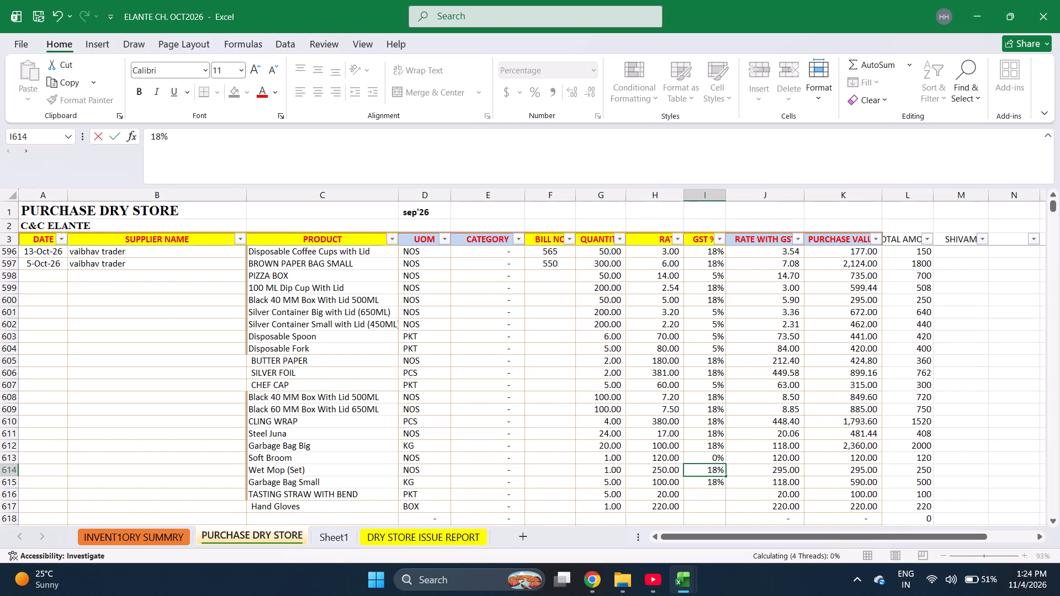
type("18")
key("Return")
type("18")
key("Return")
type("18")
key("Return")
Fill bill number 550 down from row 597 through the Hand Gloves row 617.
key("Left")
key("Left")
key("Left")
key("ctrl+Up")
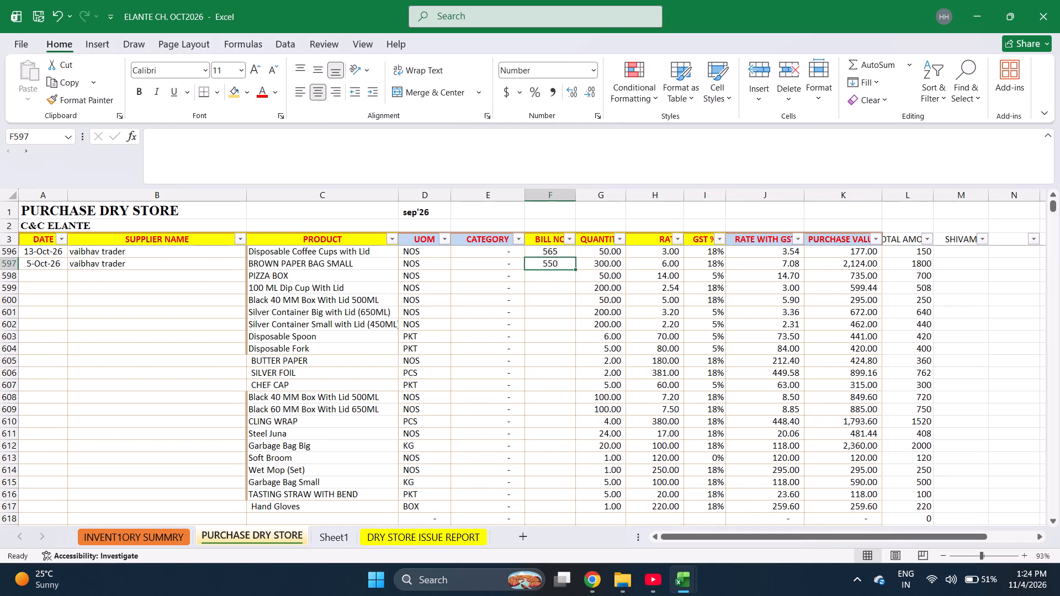
key("shift+Down")
key("shift+Down")
key("shift+Down")
key("shift+Down")
key("shift+Down")
key("shift+Down")
key("shift+Down")
key("shift+Down")
key("shift+Down")
key("shift+Down")
key("shift+Down")
key("shift+Down")
key("shift+Down")
key("shift+Down")
key("shift+Down")
key("shift+Down")
key("shift+Down")
key("shift+Down")
key("shift+Down")
key("shift+Down")
key("shift+Down")
key("shift+Down")
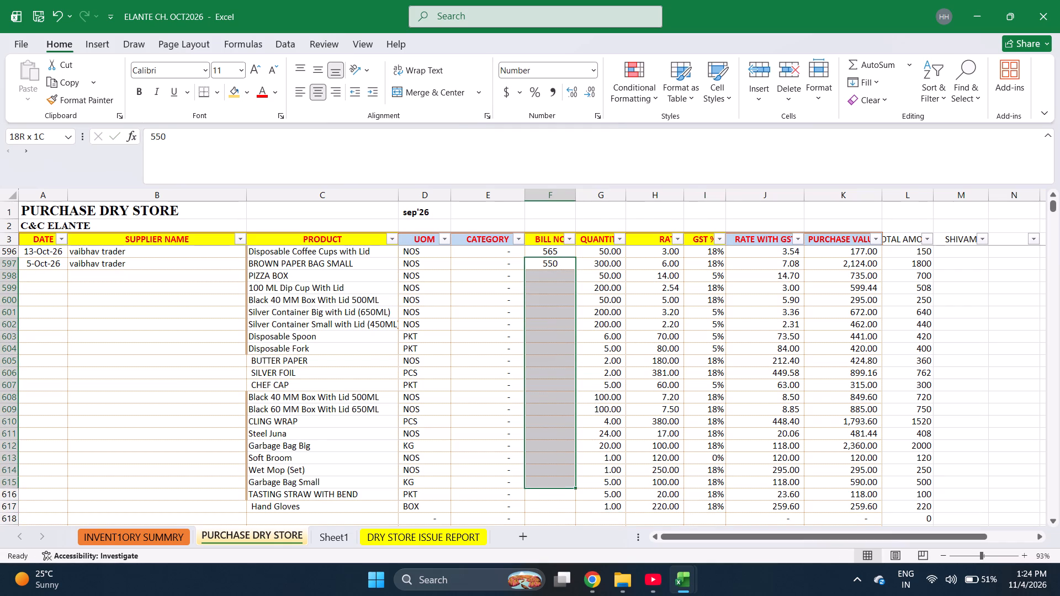
key("shift+Down")
key("shift+Down")
key("ctrl+d")
Fill the date 5-Oct-26 and supplier vaibhav trader down from row 597 through the Hand Gloves row 617.
key("ctrl+Left")
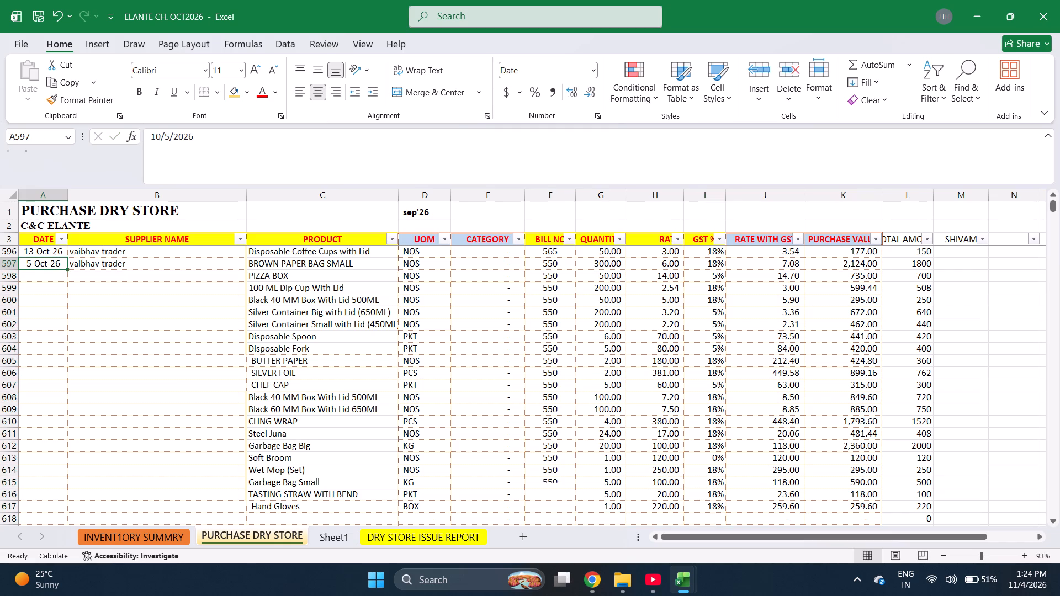
key("shift+Right")
key("shift+Down")
key("shift+Down")
key("shift+Down")
key("shift+Down")
key("shift+Down")
key("shift+Down")
key("shift+Down")
key("shift+Down")
key("shift+Down")
key("shift+Down")
key("shift+Down")
key("shift+Down")
key("shift+Down")
key("shift+Down")
key("shift+Down")
key("shift+Down")
key("shift+Down")
key("shift+Down")
key("shift+Down")
key("shift+Down")
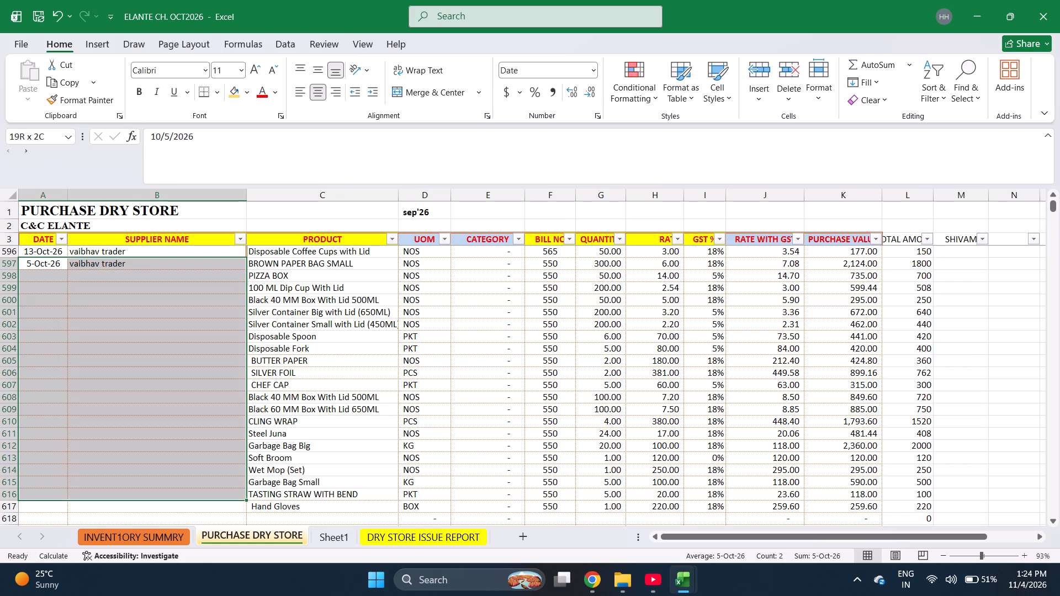
key("shift+Down")
key("ctrl+d")
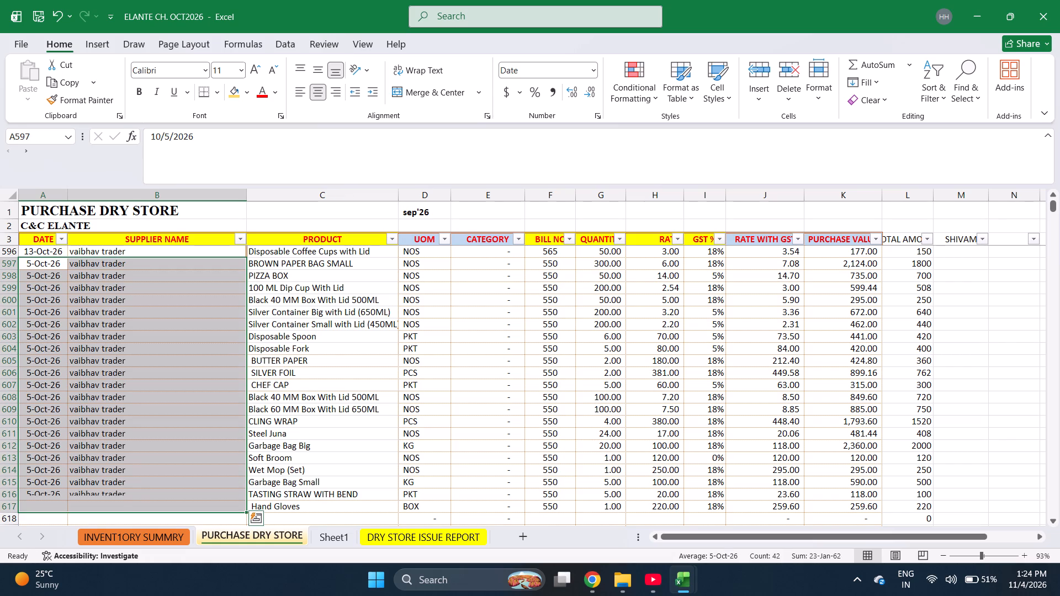
Select the purchase values of bill 550, from row 597 through the Hand Gloves row 617, to check their sum.
key("ctrl+Right")
key("Left")
key("shift+Down")
key("shift+Down")
key("shift+Down")
key("shift+Down")
key("shift+Down")
key("shift+Down")
key("shift+Down")
key("shift+Down")
key("shift+Down")
key("shift+Down")
key("shift+Down")
key("shift+Down")
key("shift+Down")
key("shift+Down")
key("shift+Down")
key("shift+Down")
key("shift+Down")
key("shift+Down")
key("shift+Down")
key("shift+Down")
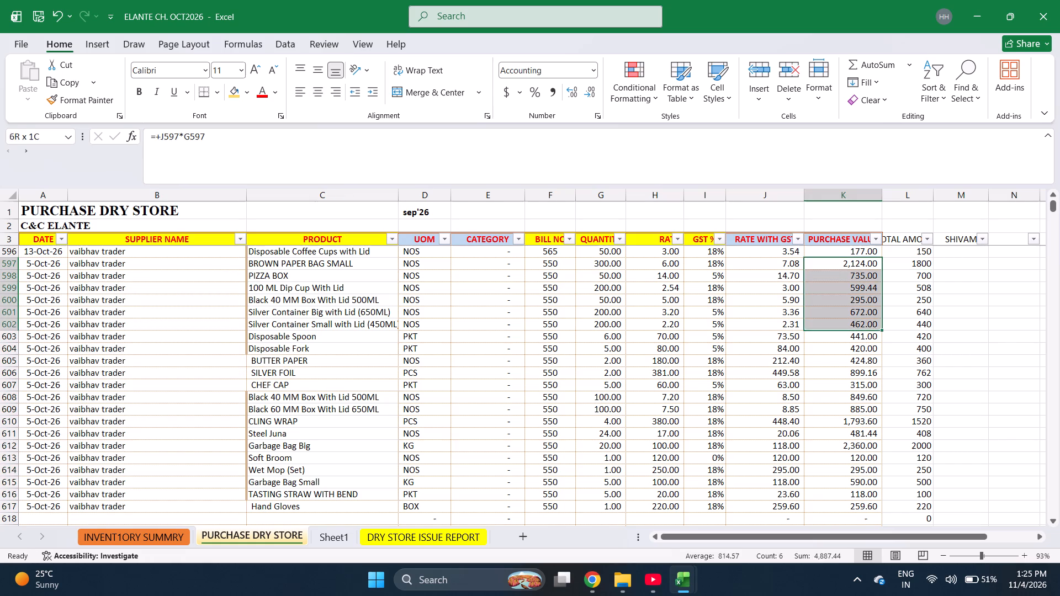
key("shift+Down")
key("shift+Down")
key("shift+Up")
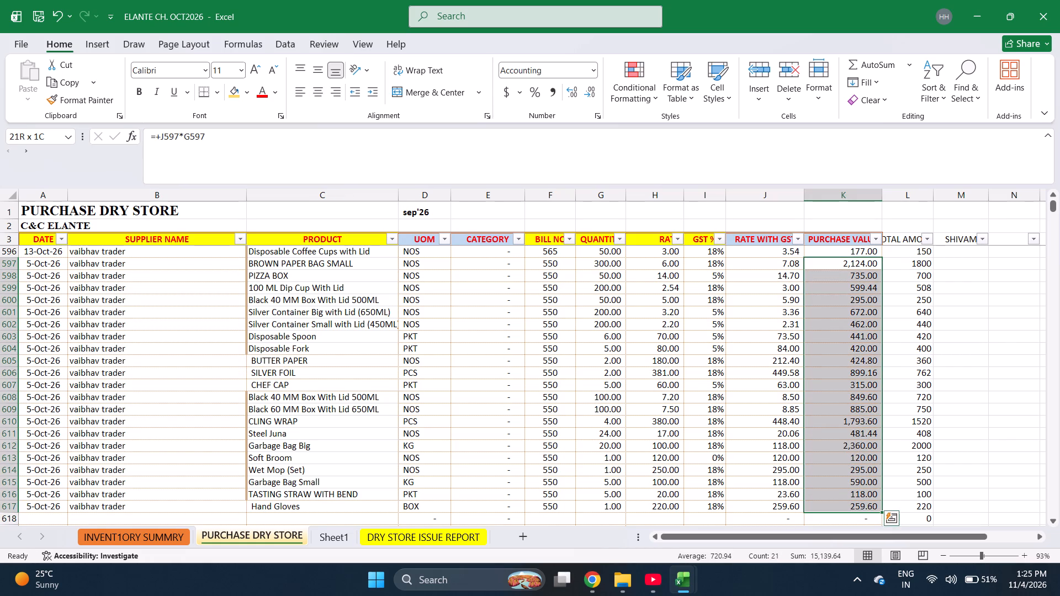
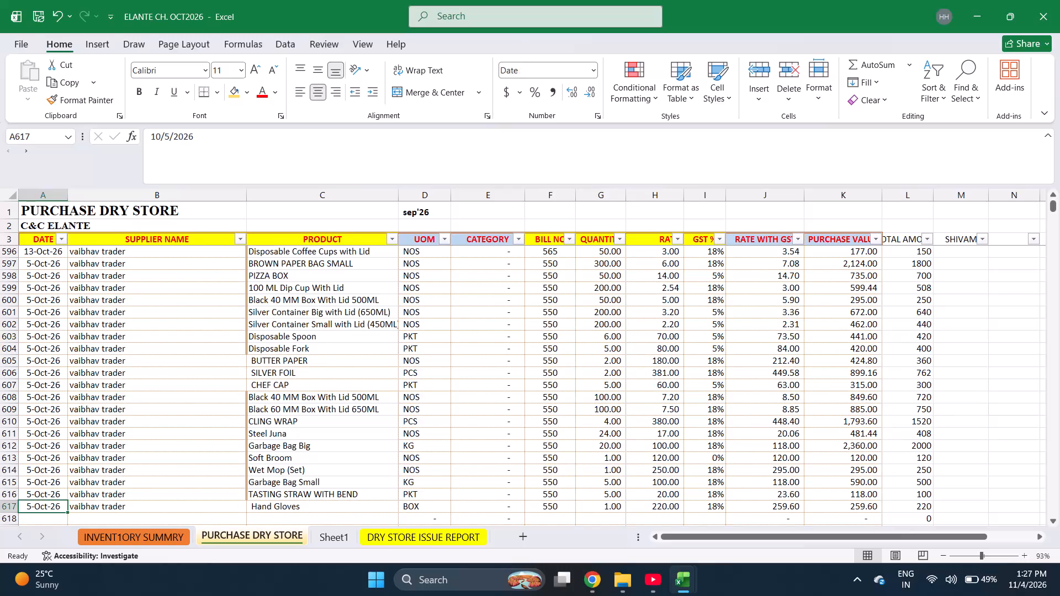
Save the ELANTE CH. OCT2026 workbook with the bill 550 entries.
key("ctrl+s")
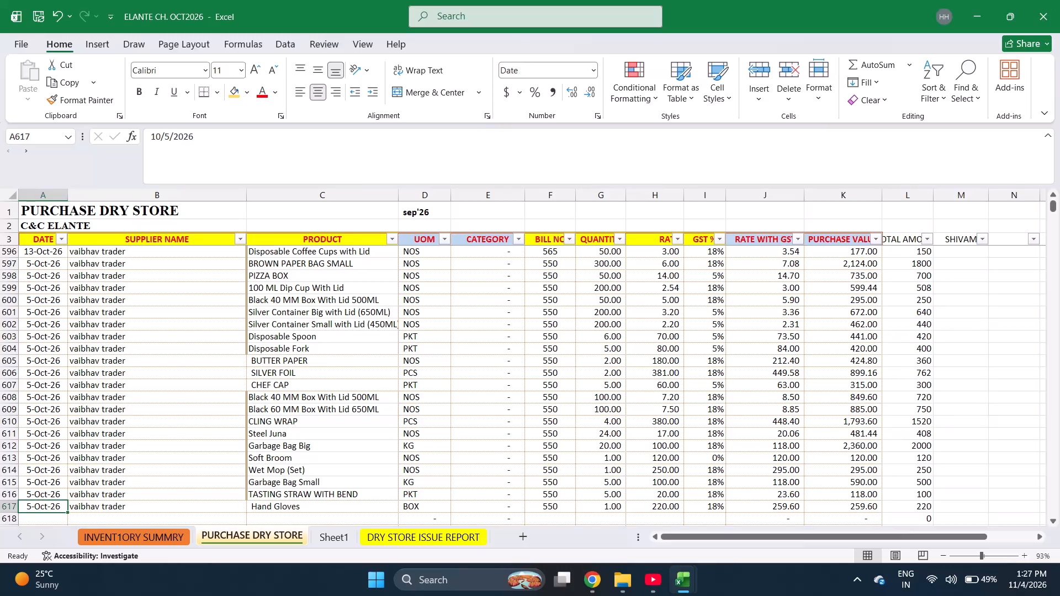
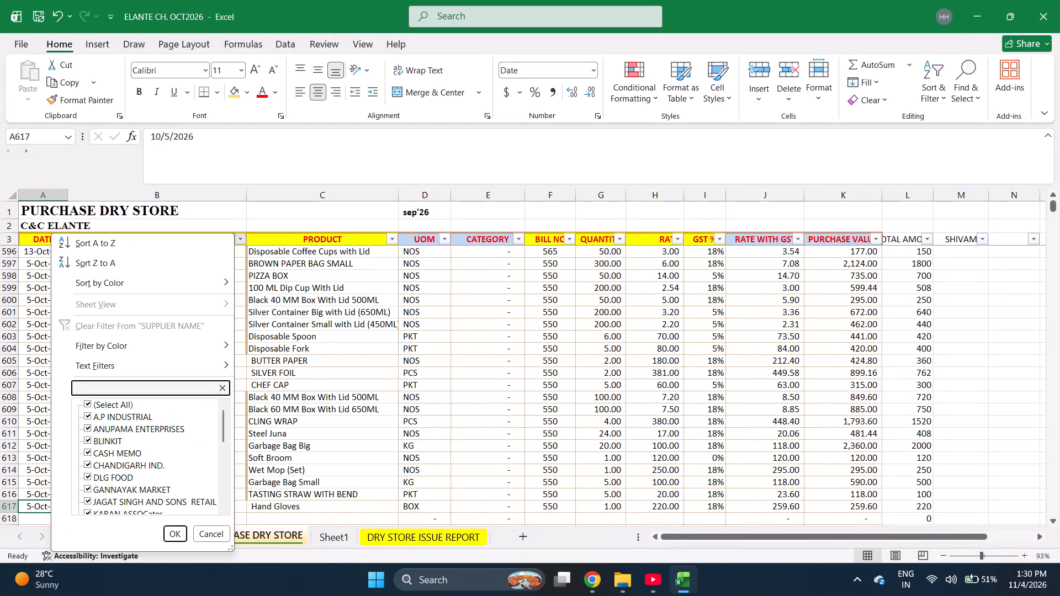
Apply the filter on the SUPPLIER NAME column of the PURCHASE DRY STORE sheet.
key("Return")
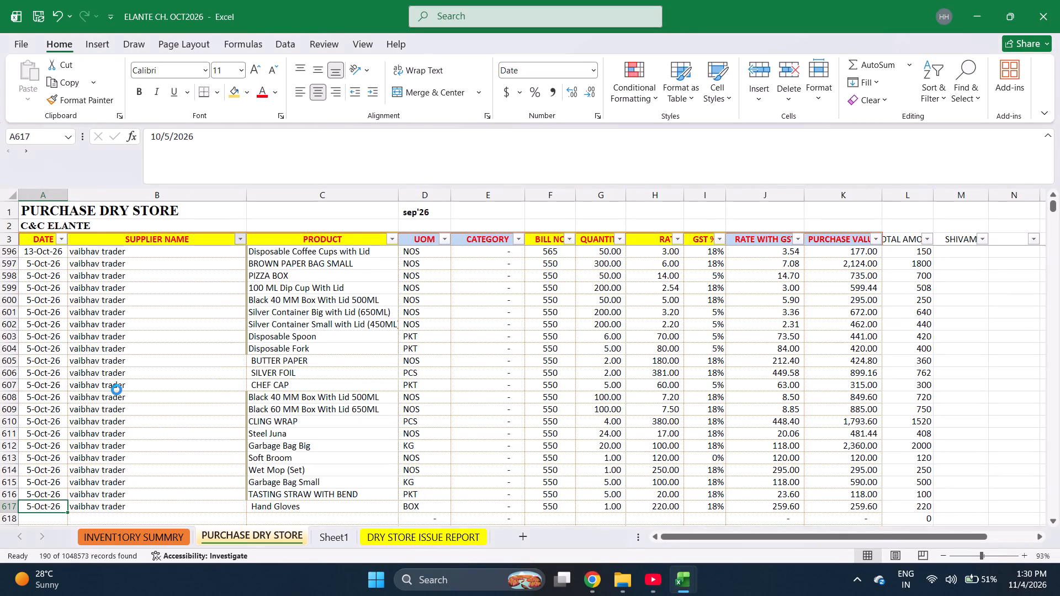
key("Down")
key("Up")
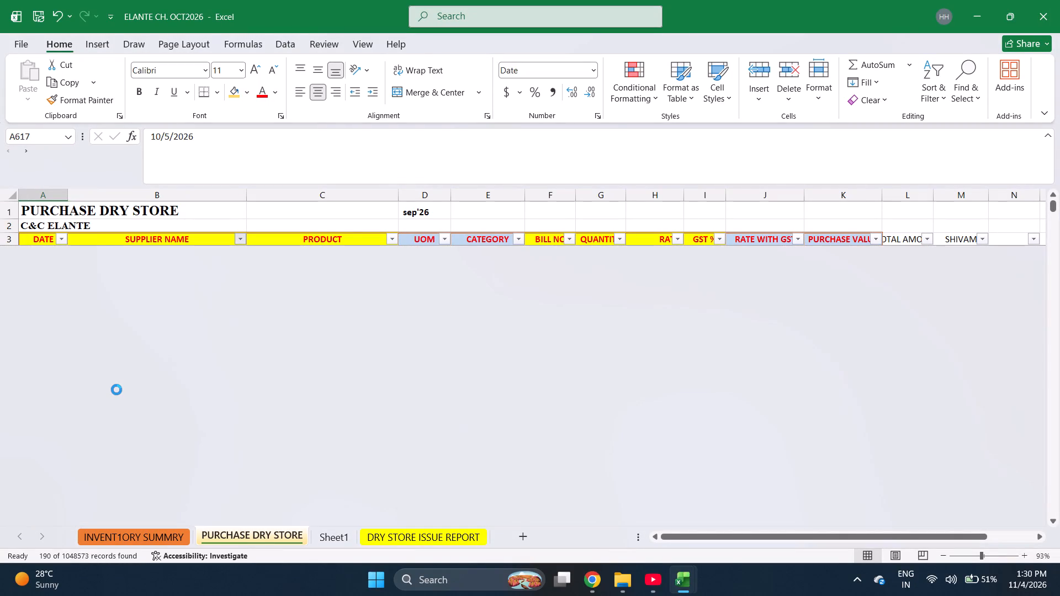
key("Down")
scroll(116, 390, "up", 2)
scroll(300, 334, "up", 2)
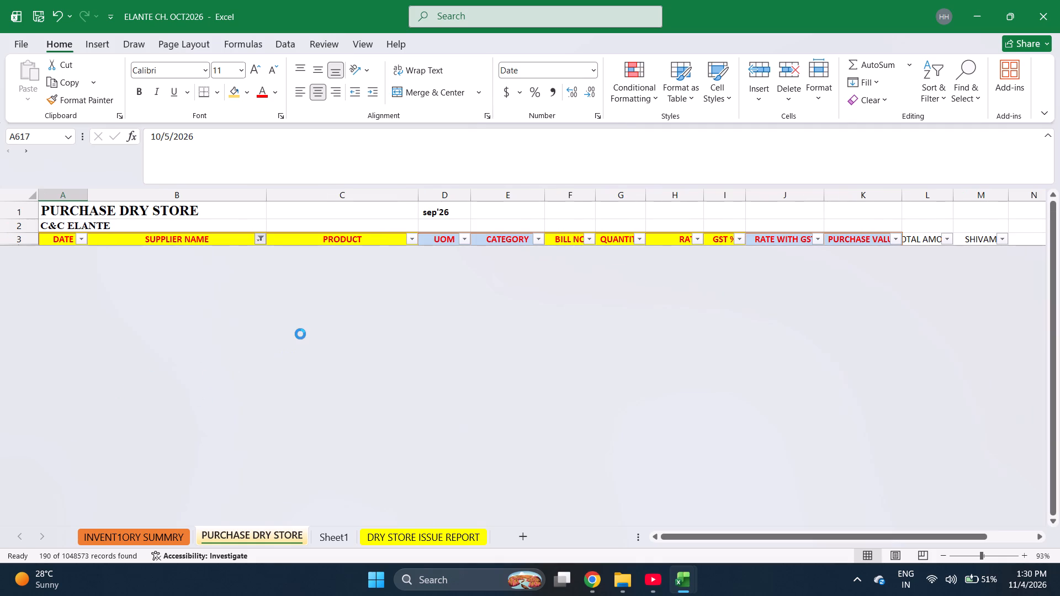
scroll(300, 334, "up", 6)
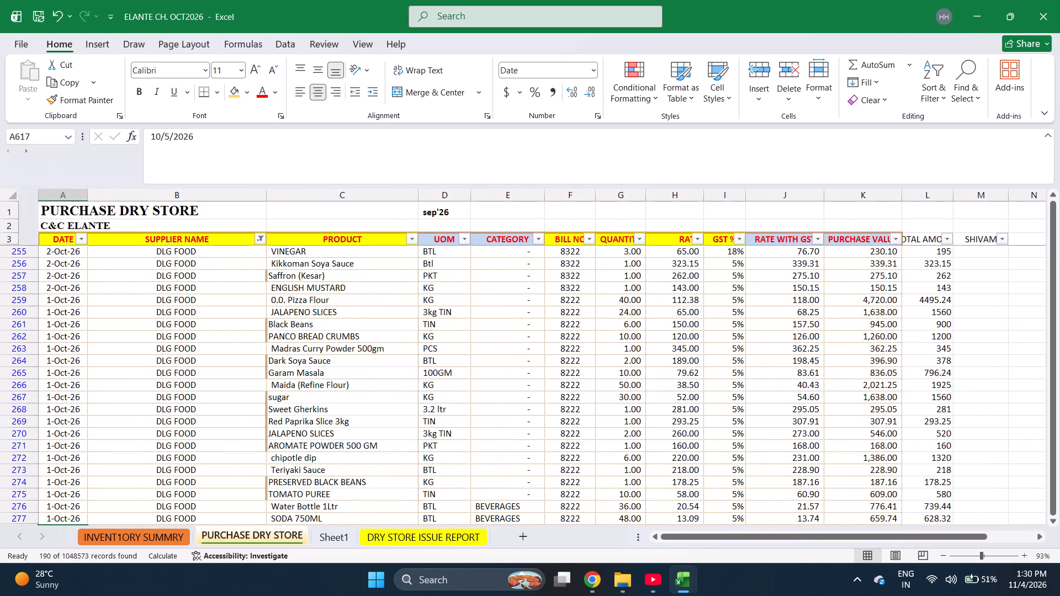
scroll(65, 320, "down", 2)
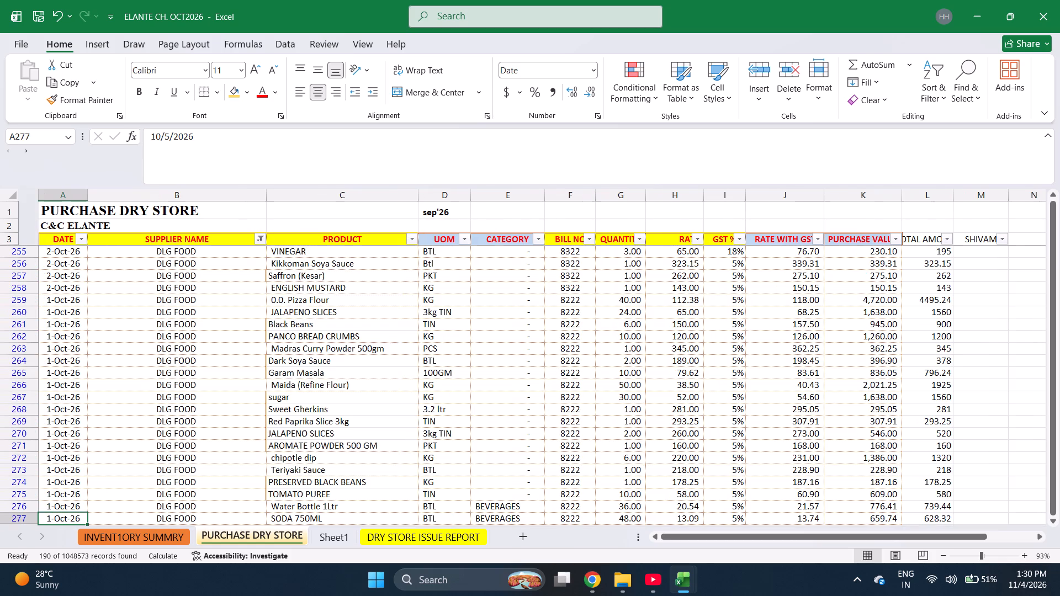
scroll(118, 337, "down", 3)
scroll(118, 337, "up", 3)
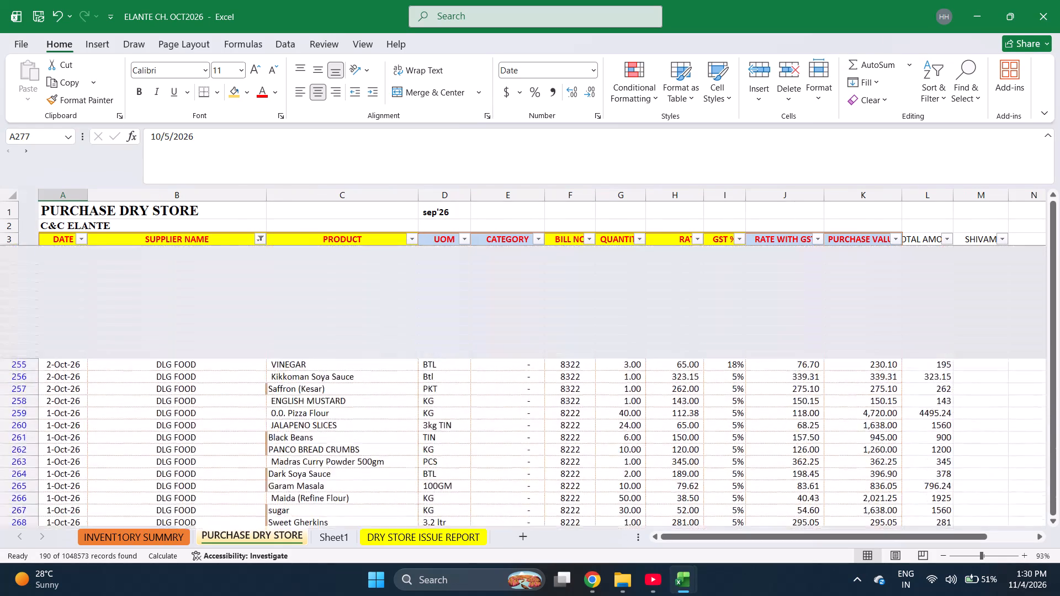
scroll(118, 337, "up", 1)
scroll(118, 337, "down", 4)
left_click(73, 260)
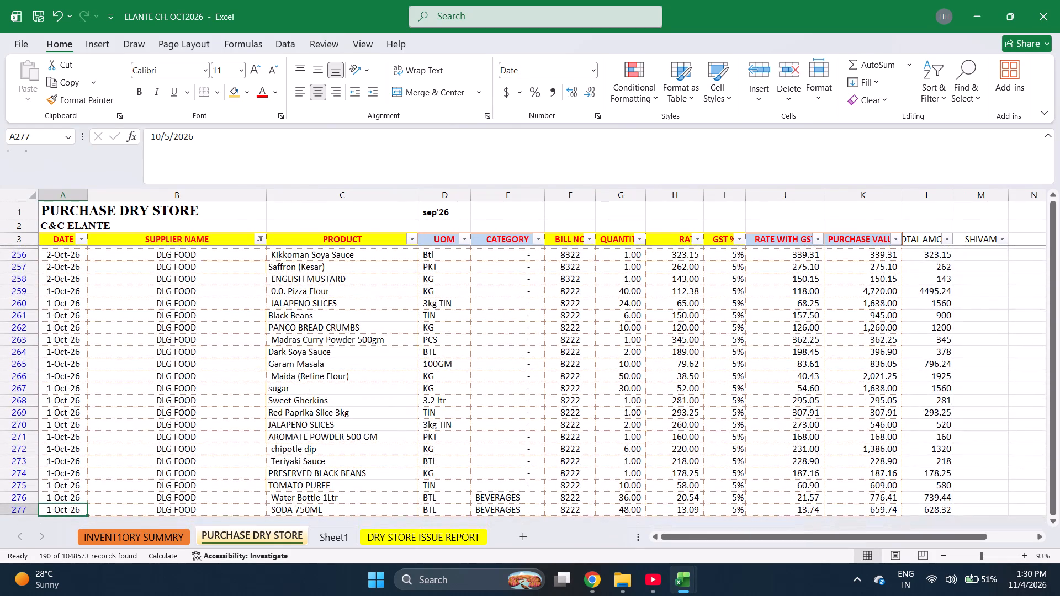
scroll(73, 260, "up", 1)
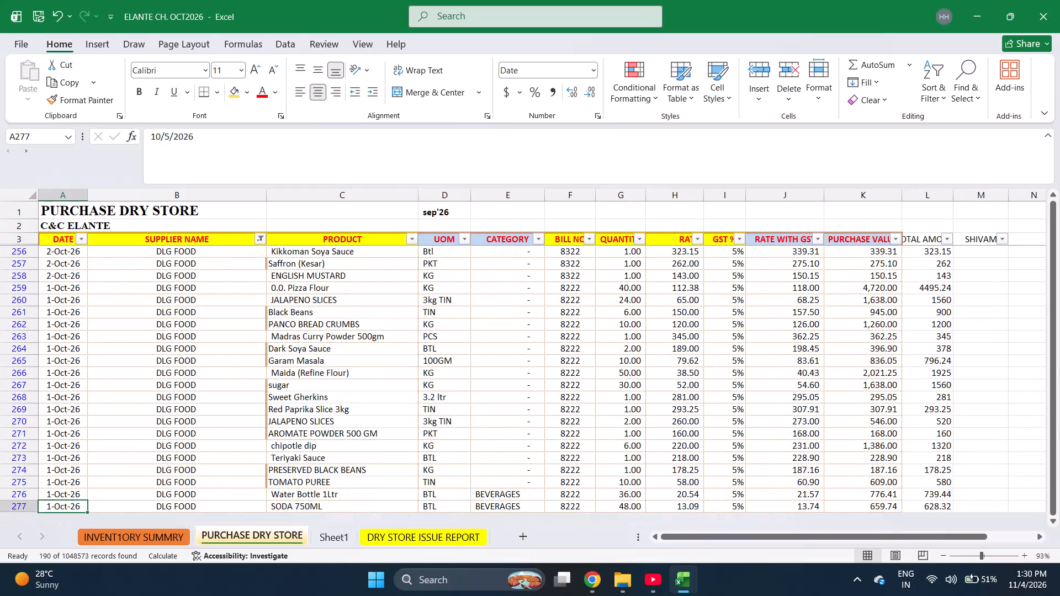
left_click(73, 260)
Examine the filtered DLG FOOD purchase rows from the start of the list through the 26-Oct-26 entries of bill 904.
key("ctrl+Up")
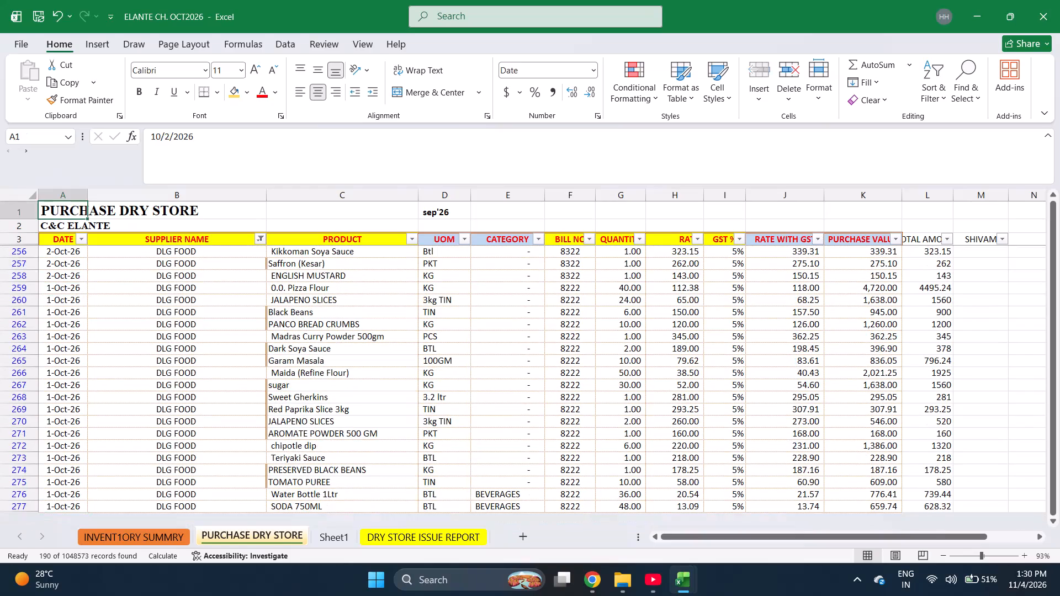
key("Down")
key("Down")
key("Down")
key("Down")
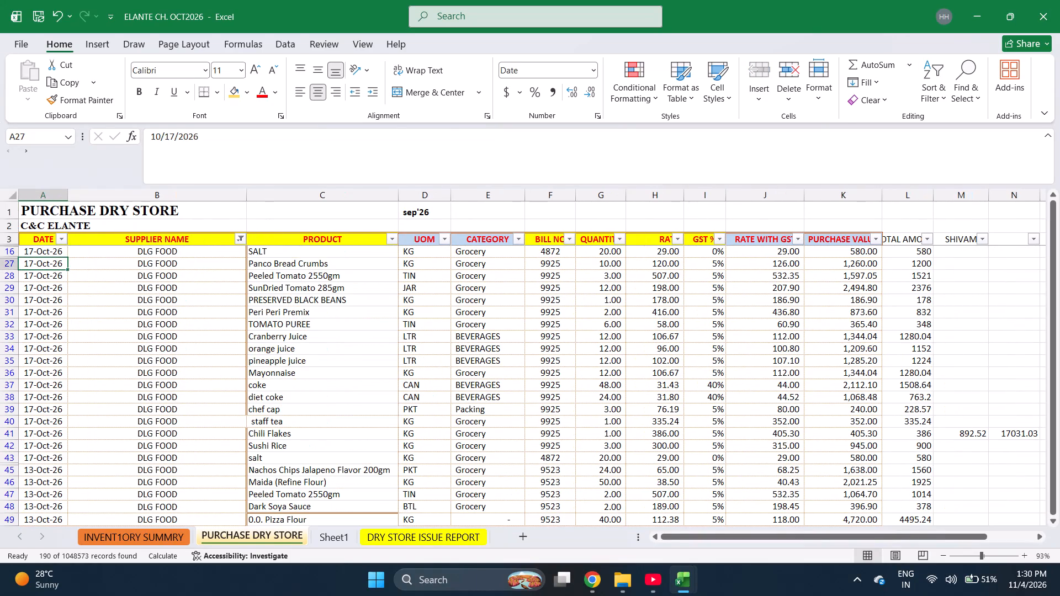
key("Down")
key("Down")
key("Down")
key("Down")
key("Down")
key("Down")
key("Down")
key("Down")
key("Down")
key("Down")
key("Down")
key("Down")
key("Down")
key("Down")
key("Down")
key("Down")
key("Down")
key("Down")
key("Down")
key("Down")
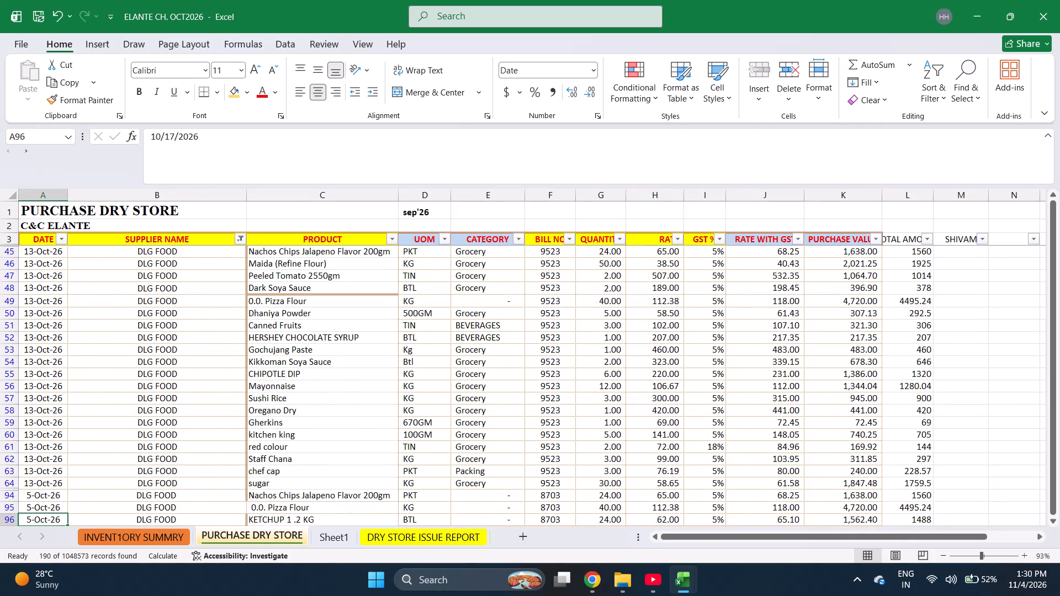
key("Up")
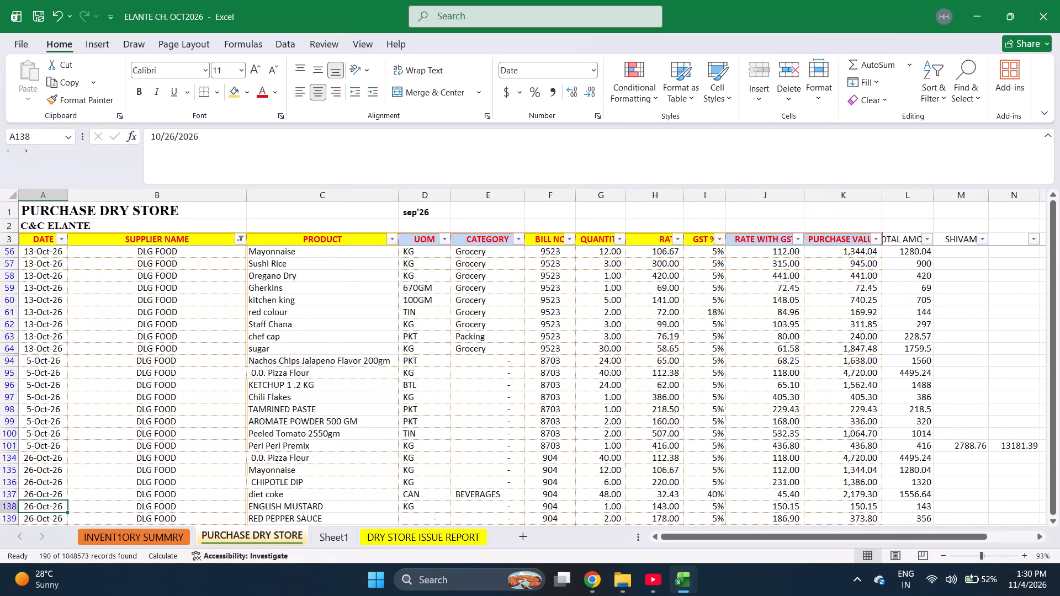
key("Up")
key("Up")
key("Up")
key("Right")
key("Right")
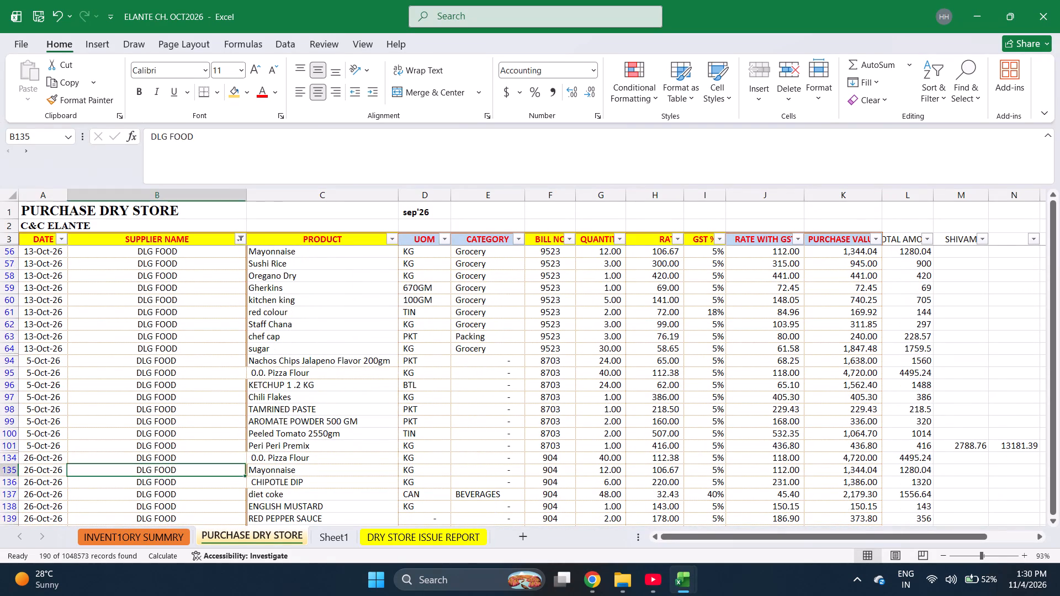
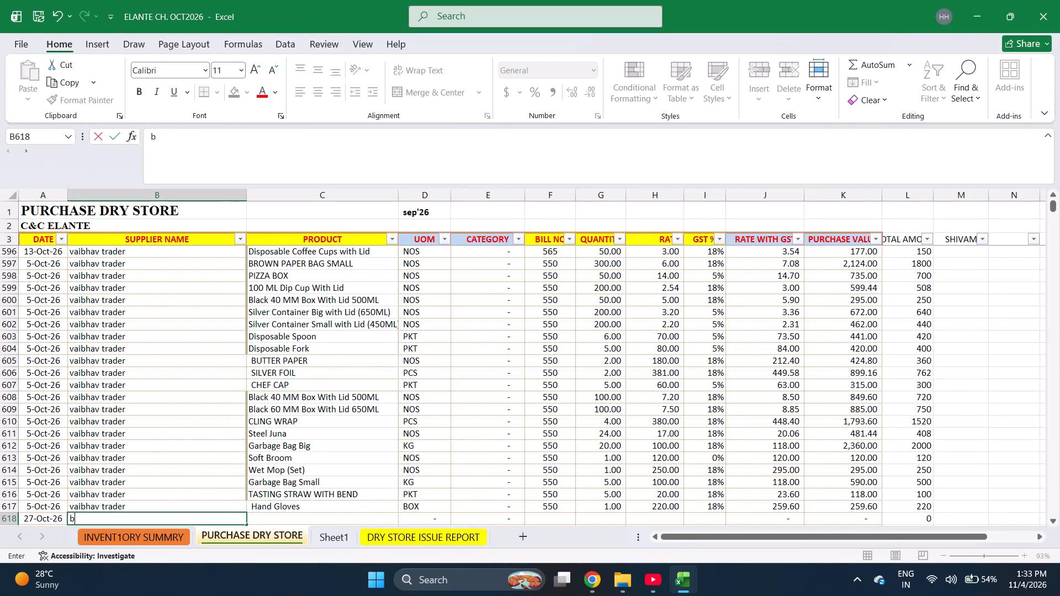
Enter the supplier name BLINKI in row 618 for the 27-Oct-26 purchase.
key("BackSpace")
type("BLINKI")
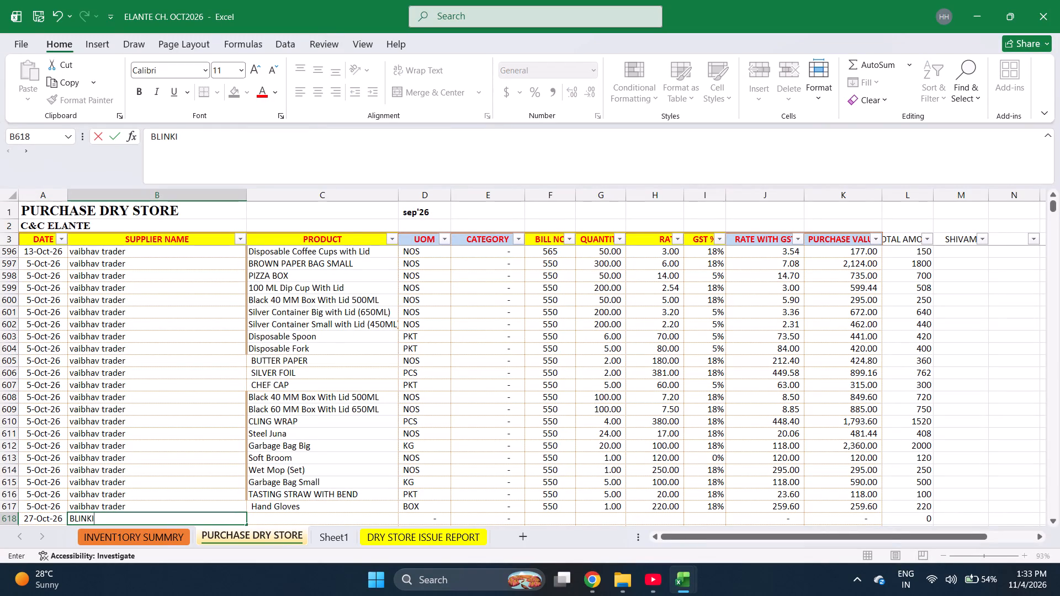
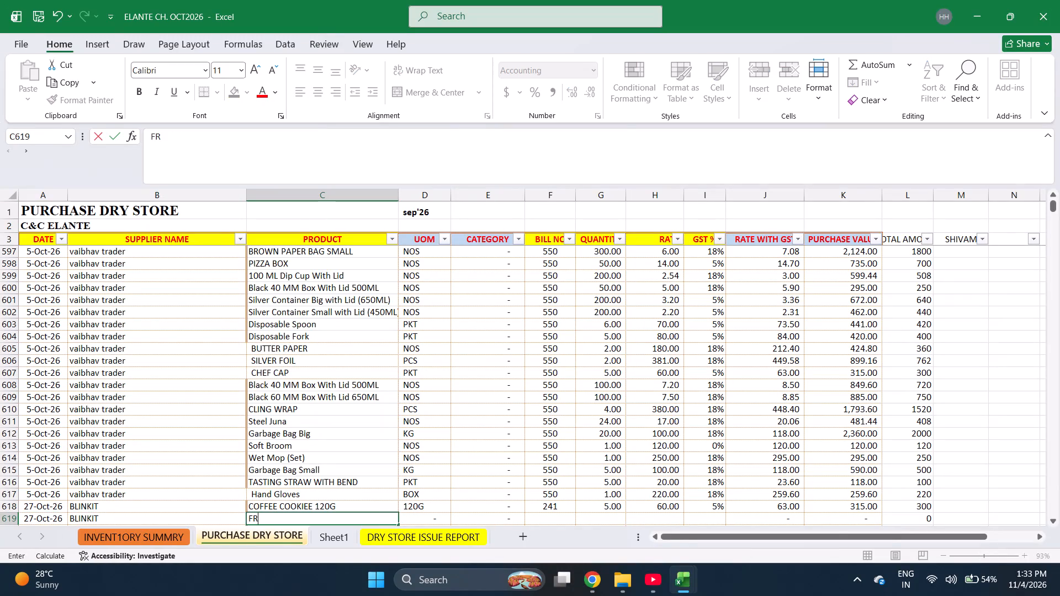
Enter fright charge as the product in row 619 for the 27-Oct-26 BLINKIT purchase.
key("Right")
key("Left")
type("FR")
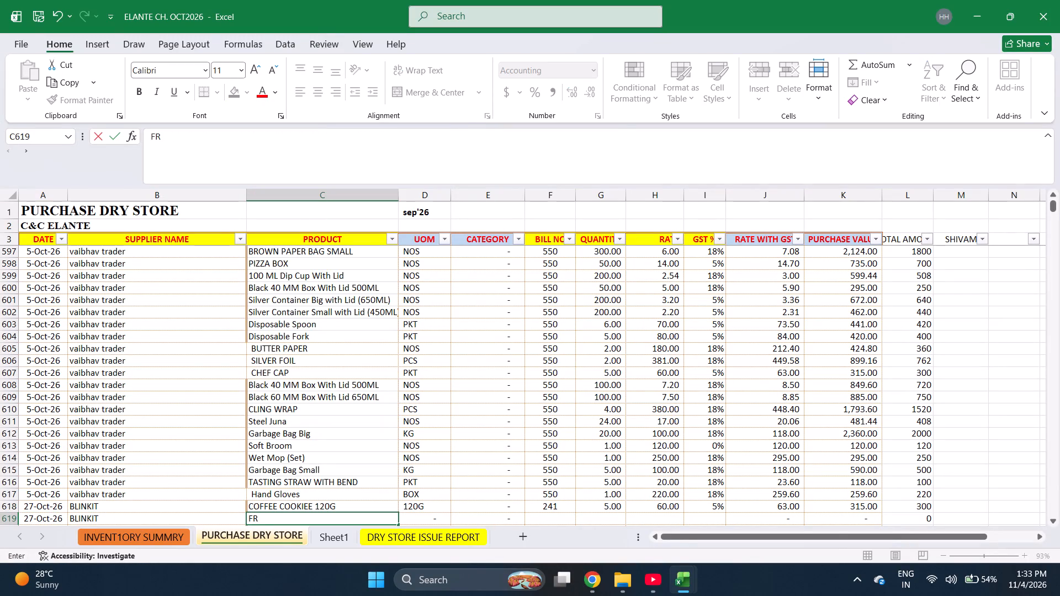
type("IG")
key("h")
type("fright ca")
key("BackSpace")
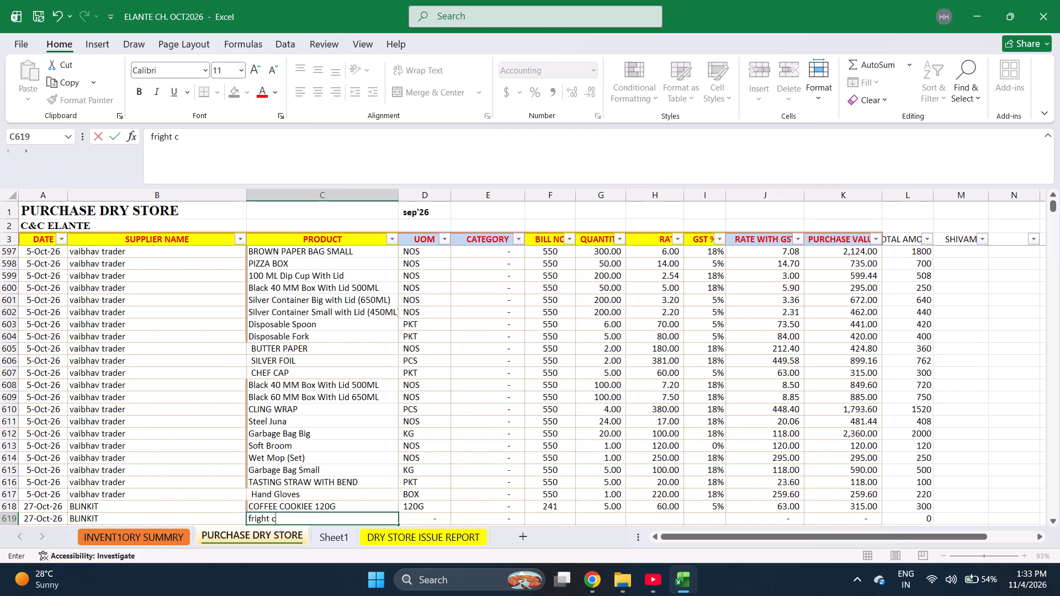
type("hare")
key("BackSpace")
type("ge")
key("space")
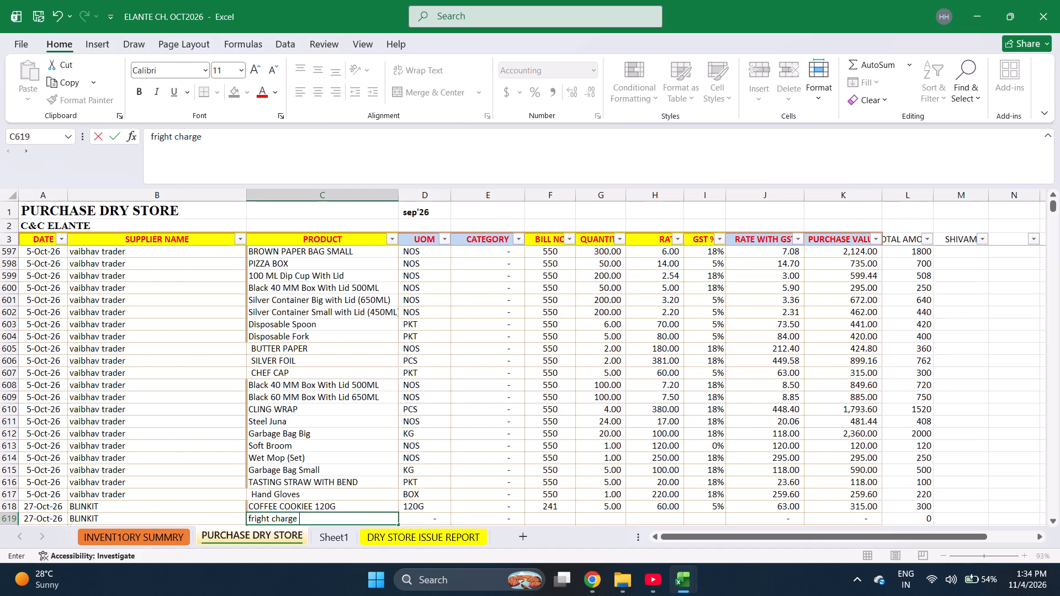
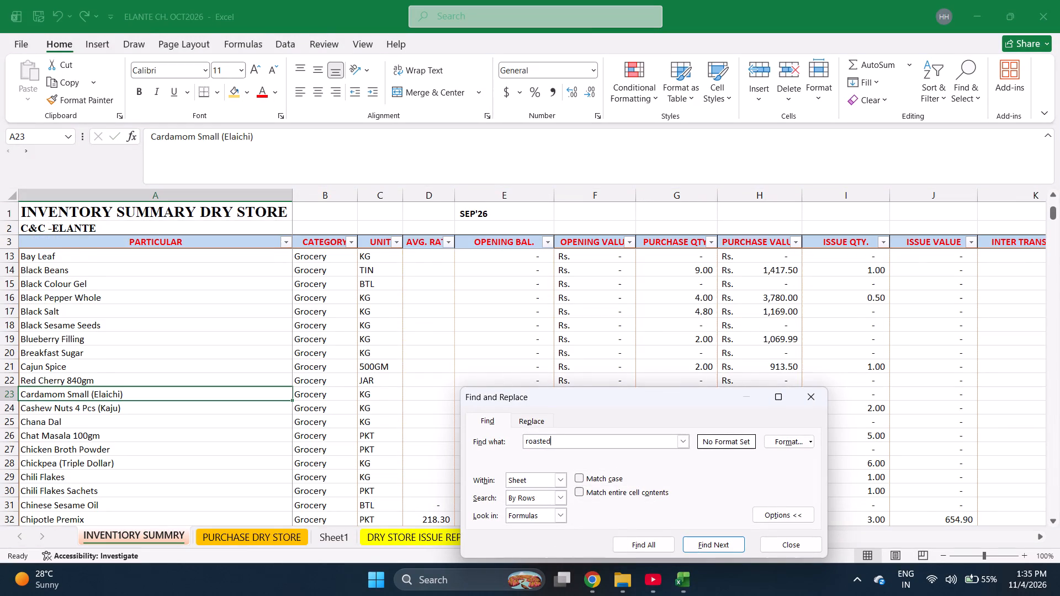
Search the inventory summary for roasted and copy the Roasted Chana item name over to the PURCHASE DRY STORE sheet.
key("Return")
key("Escape")
key("ctrl+c")
key("ctrl+Page_Down")
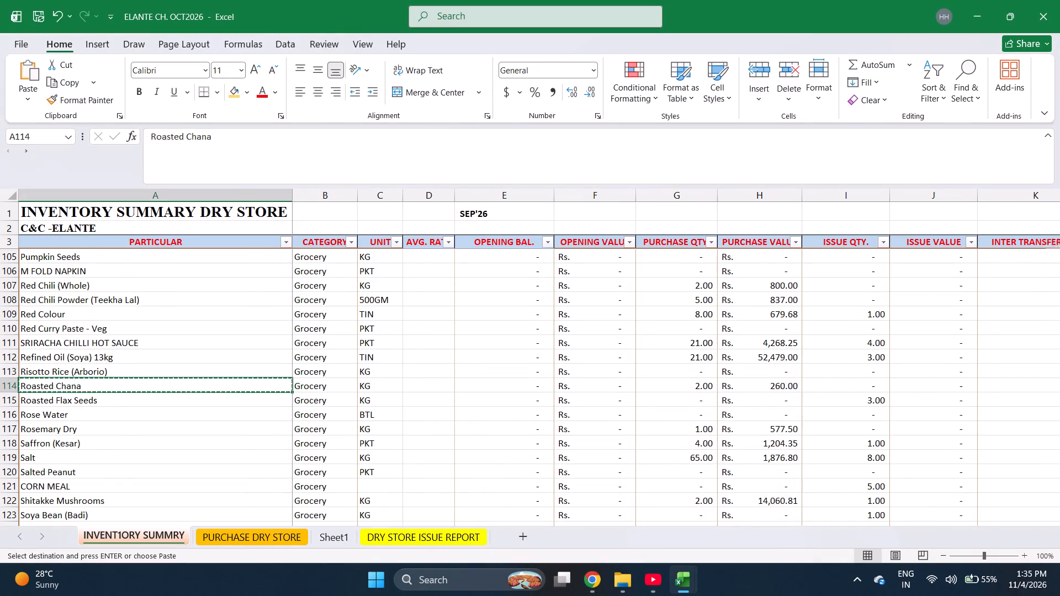
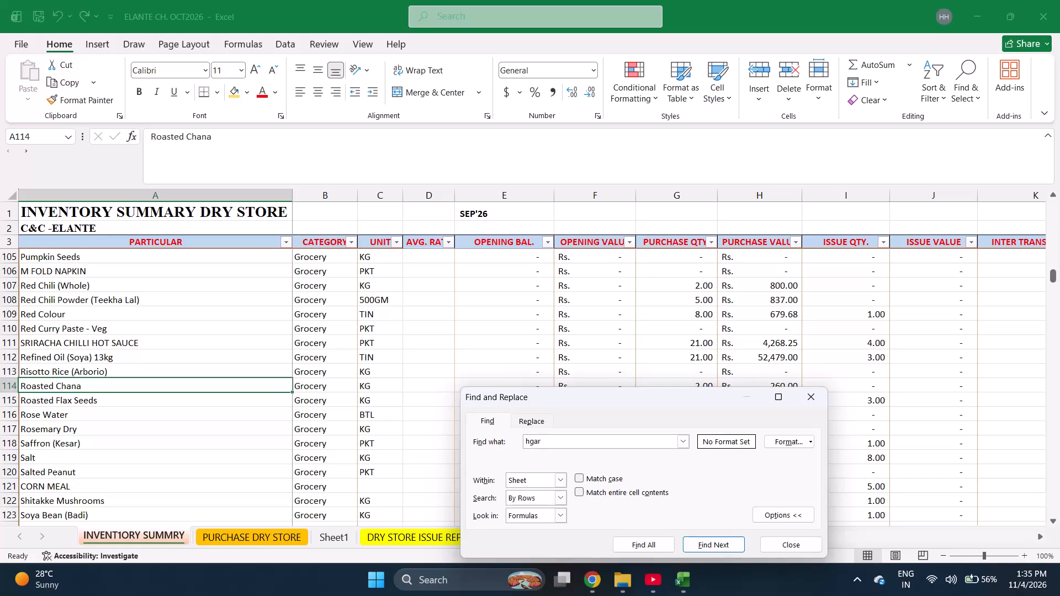
Search the inventory summary for garbage and enter the formula =590/5 in the opening balance cell of Garbage Bag Small.
type("gg")
key("BackSpace")
type("arbage")
key("Return")
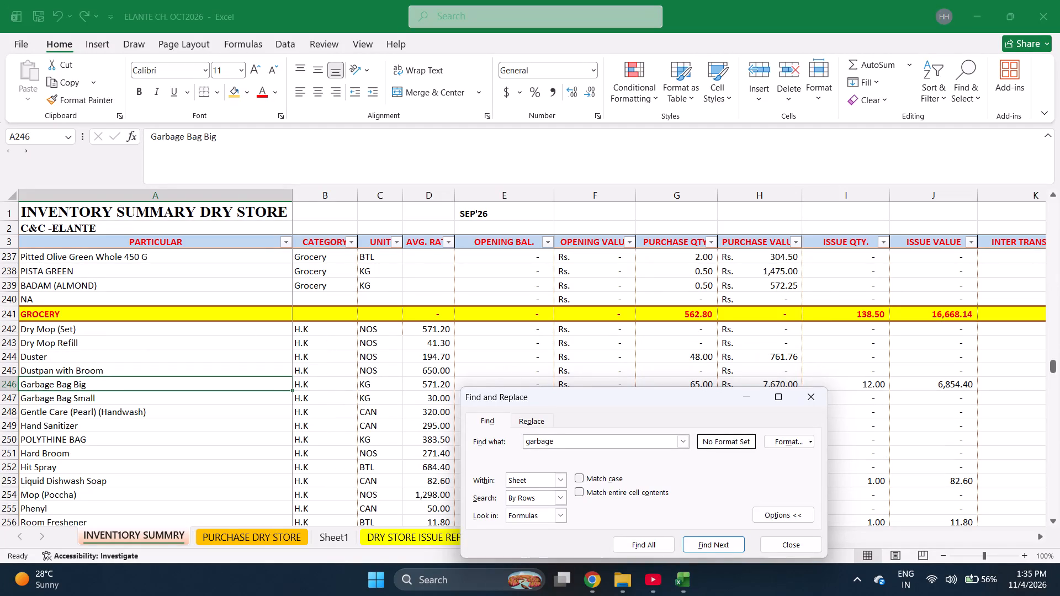
key("Escape")
key("Right")
key("Right")
key("Right")
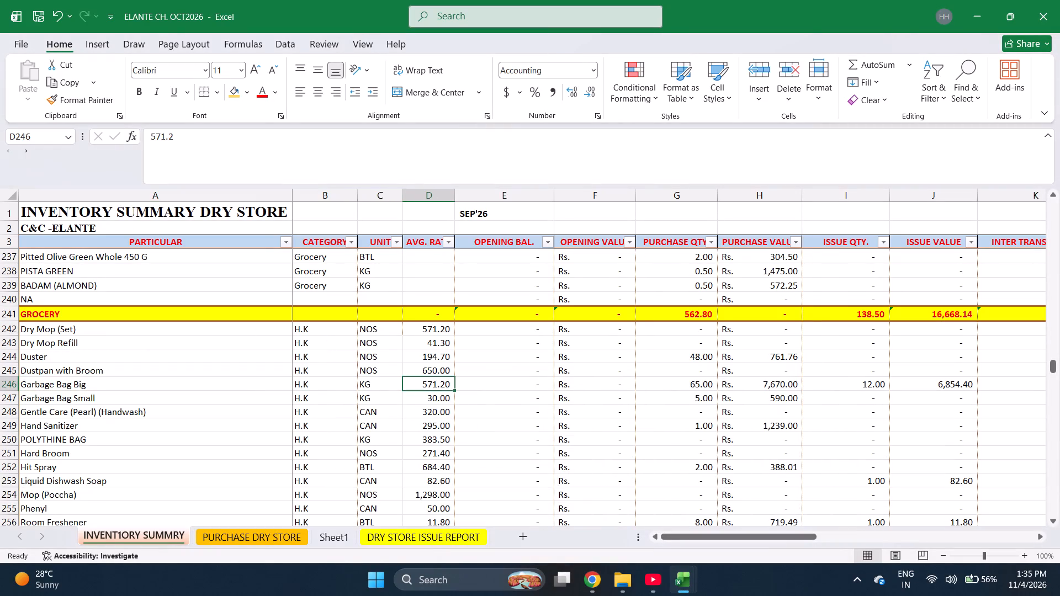
key("Down")
key("Right")
key("equal")
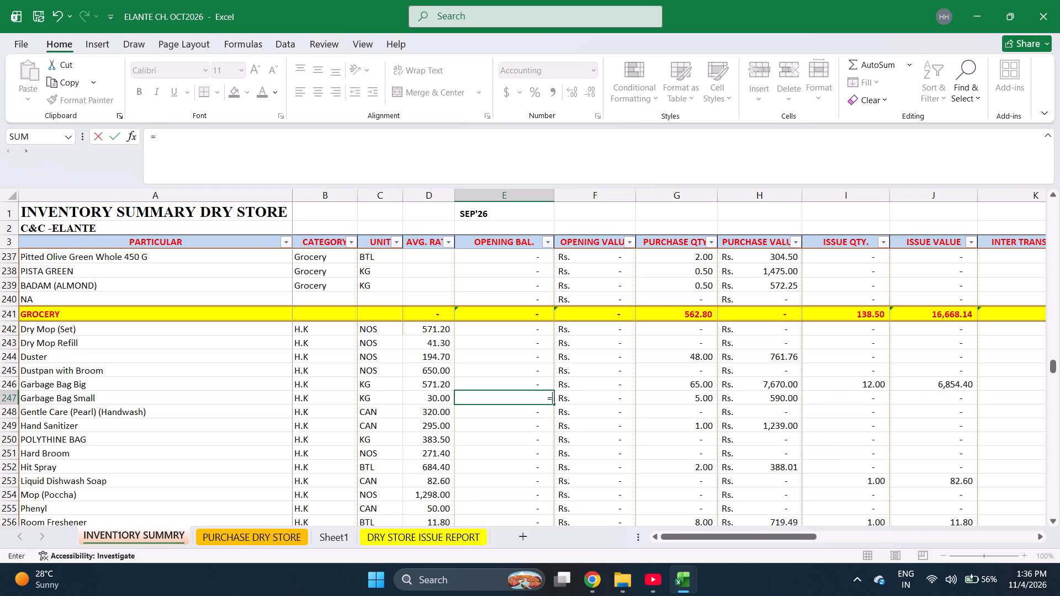
type("590/")
key("5")
key("Return")
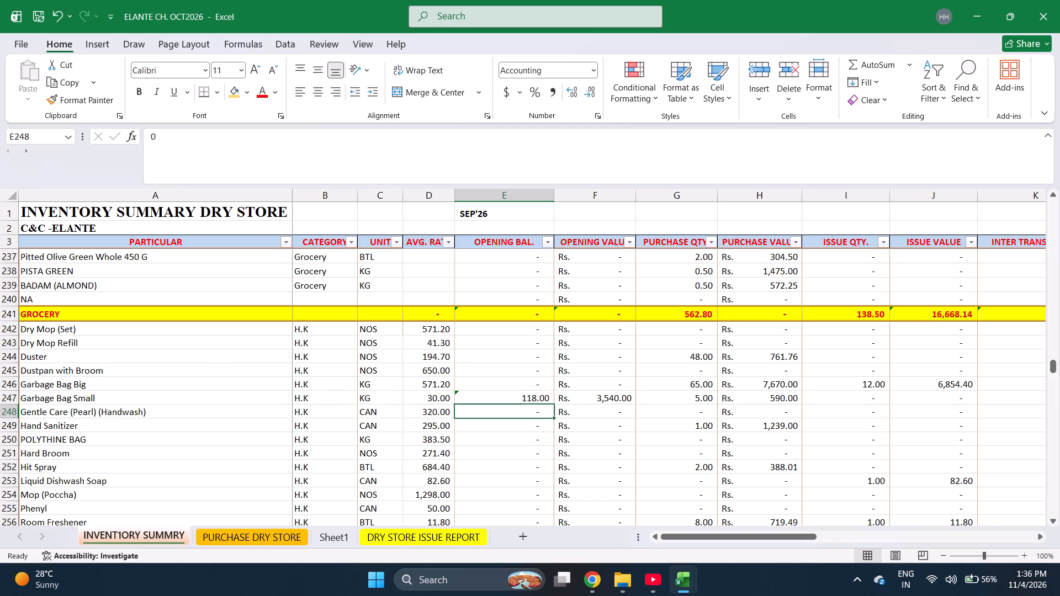
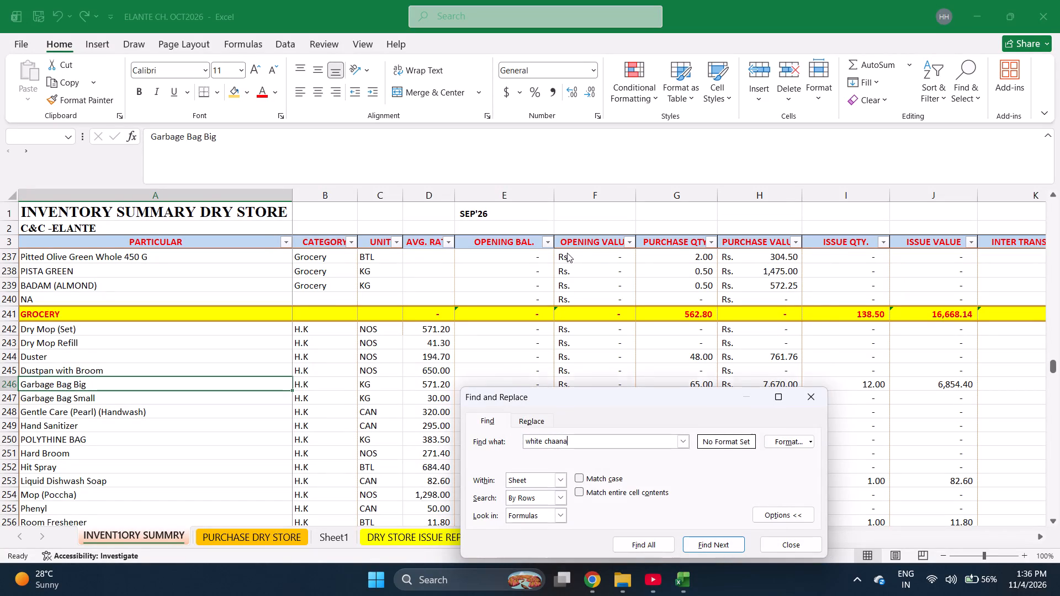
Try to find "white chaana" in the inventory summary sheet.
key("Return")
key("Return")
key("BackSpace")
key("BackSpace")
key("BackSpace")
key("Return")
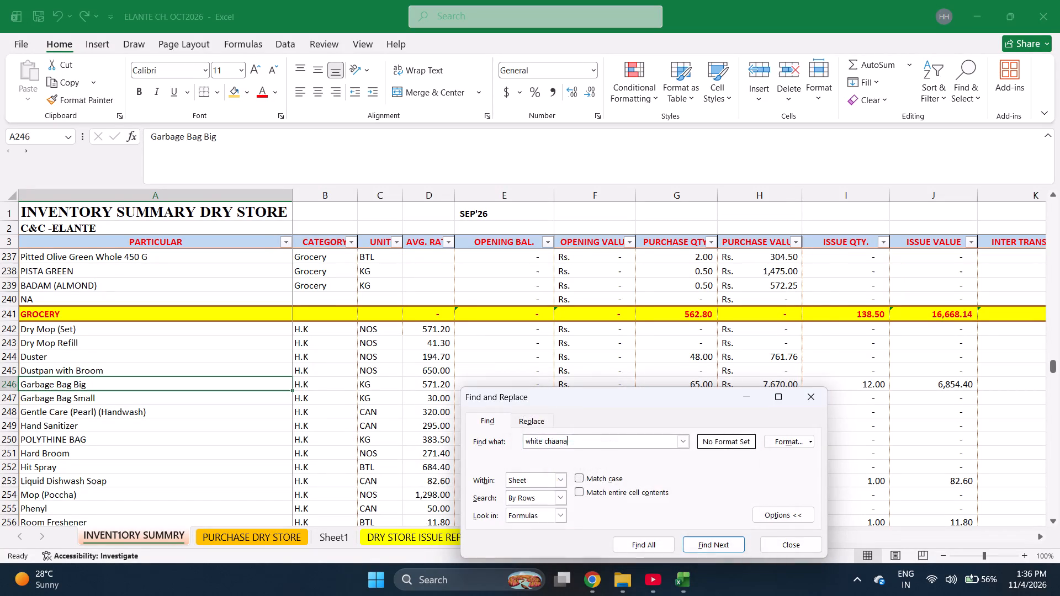
key("Return")
key("BackSpace")
key("Return")
Search the inventory summary for "chana" instead and go through the matches to the CHANA WHITE item.
key("BackSpace")
key("BackSpace")
key("BackSpace")
key("BackSpace")
key("BackSpace")
key("BackSpace")
key("BackSpace")
key("BackSpace")
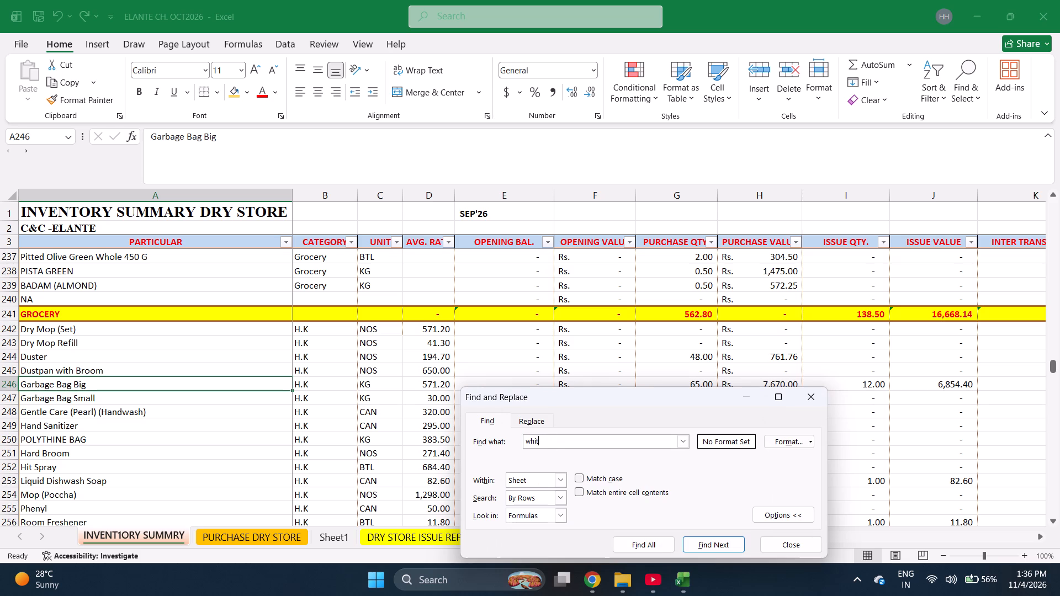
key("BackSpace")
key("BackSpace")
key("BackSpace")
key("BackSpace")
type("chana")
key("Return")
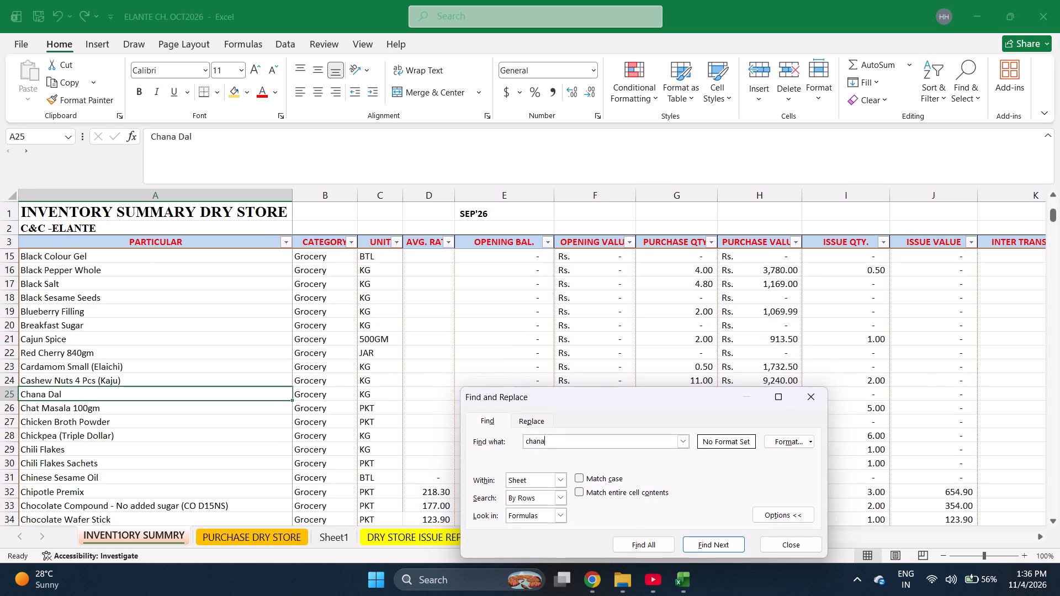
key("Escape")
key("ctrl+f")
key("Return")
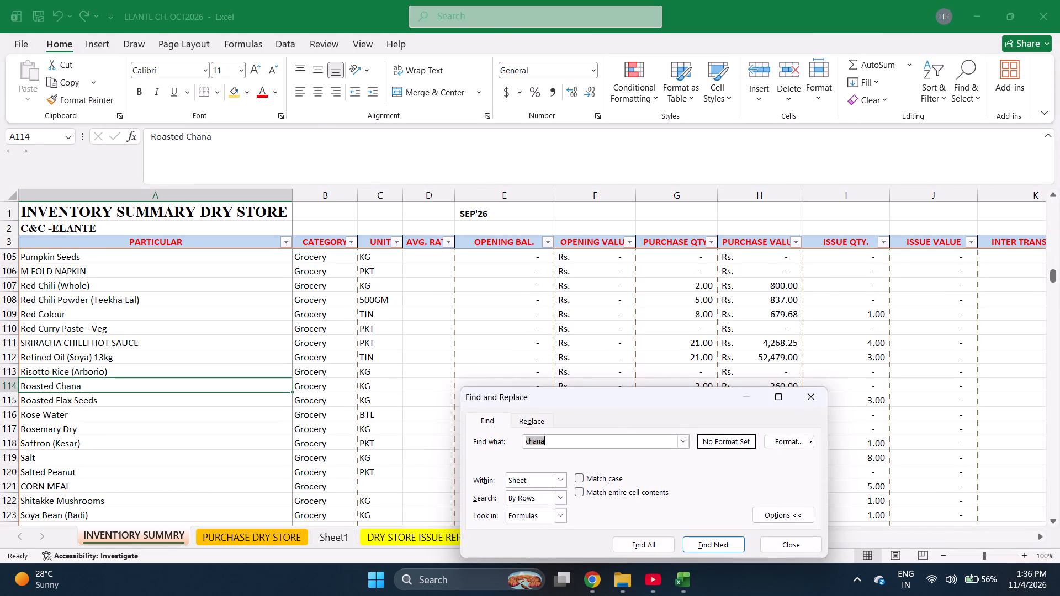
key("Return")
key("Return")
key("Escape")
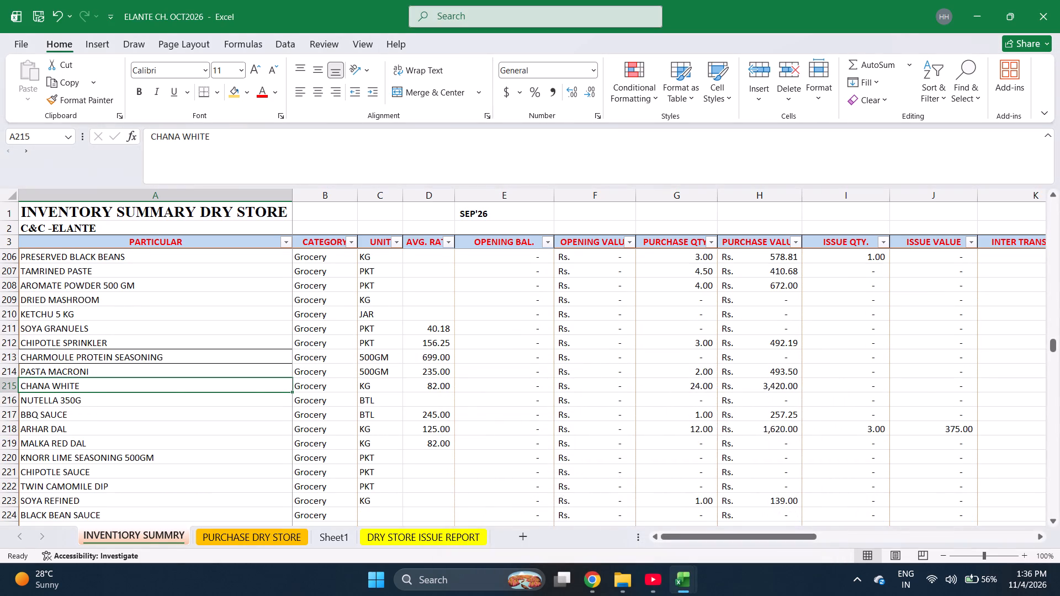
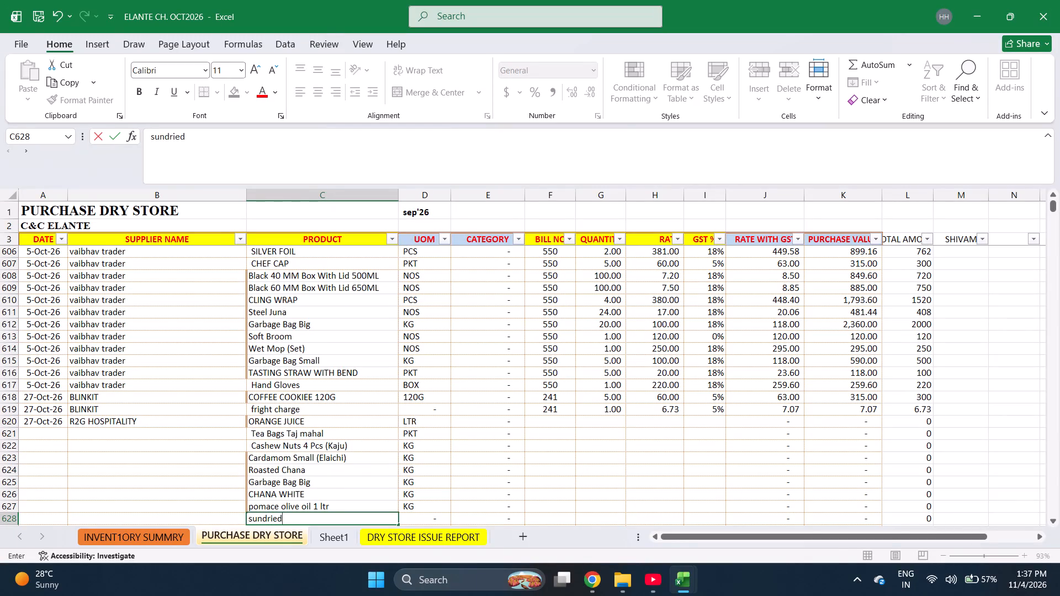
Search the inventory summary sheet for "sund" to look up the sundried item.
key("ctrl+Page_Up")
key("ctrl+f")
type("sund")
key("Return")
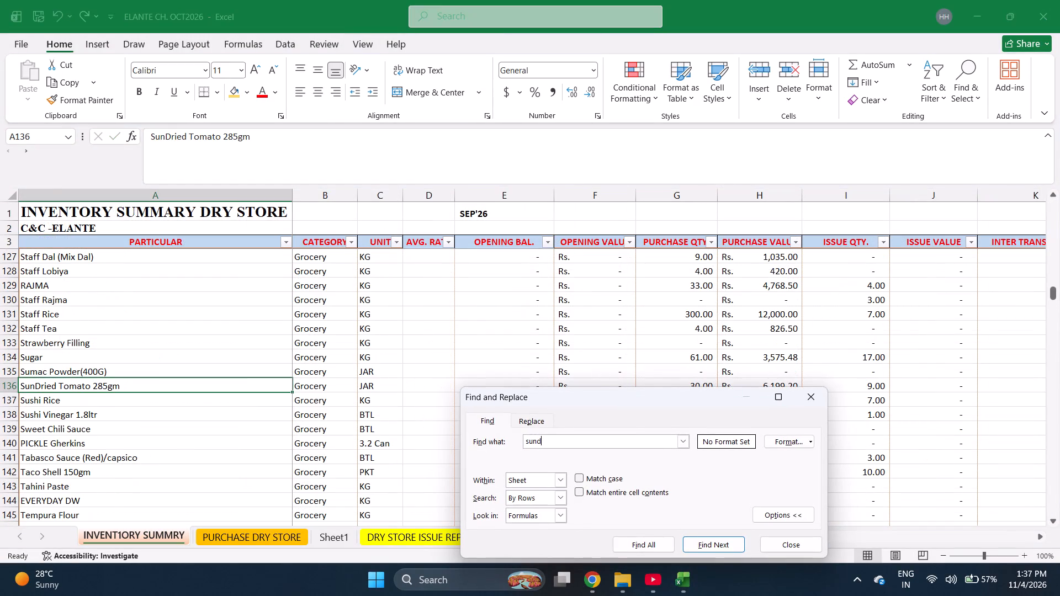
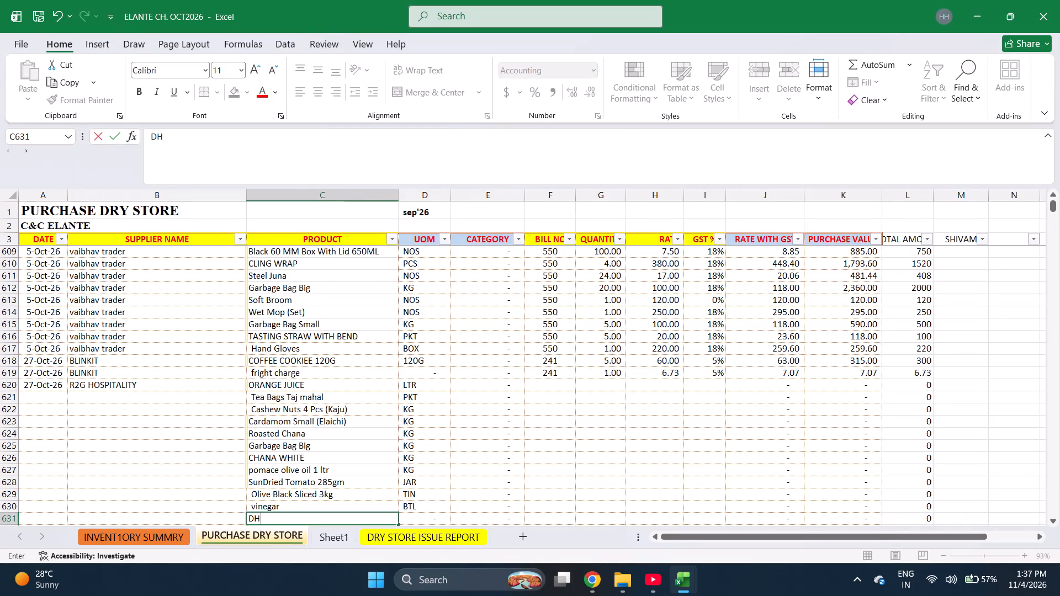
Enter the product name beginning "DHANIYA PO" in the PRODUCT column of row 631, below vinegar.
type("NIYA PO")
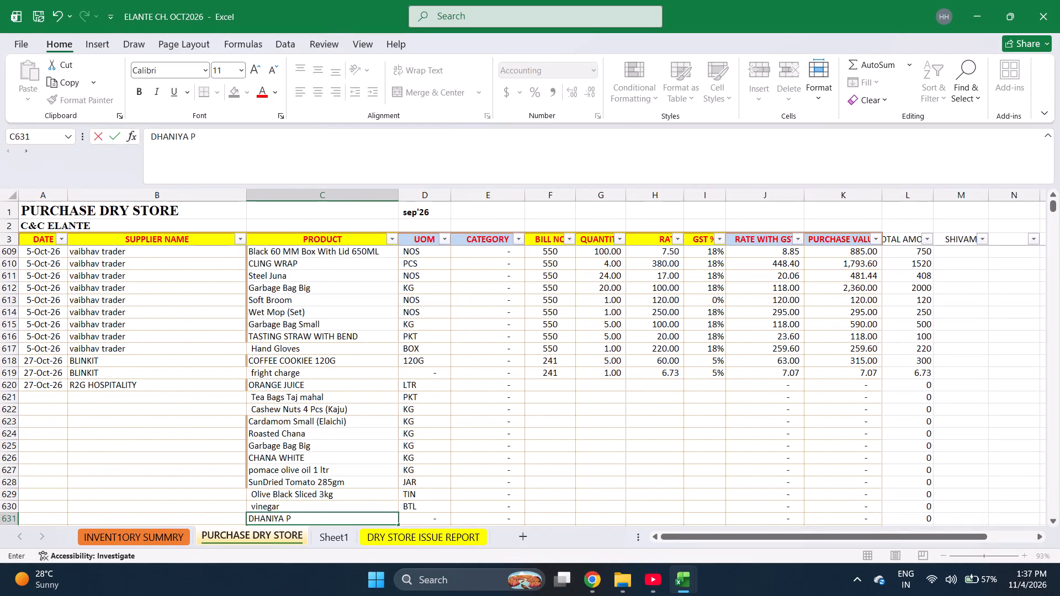
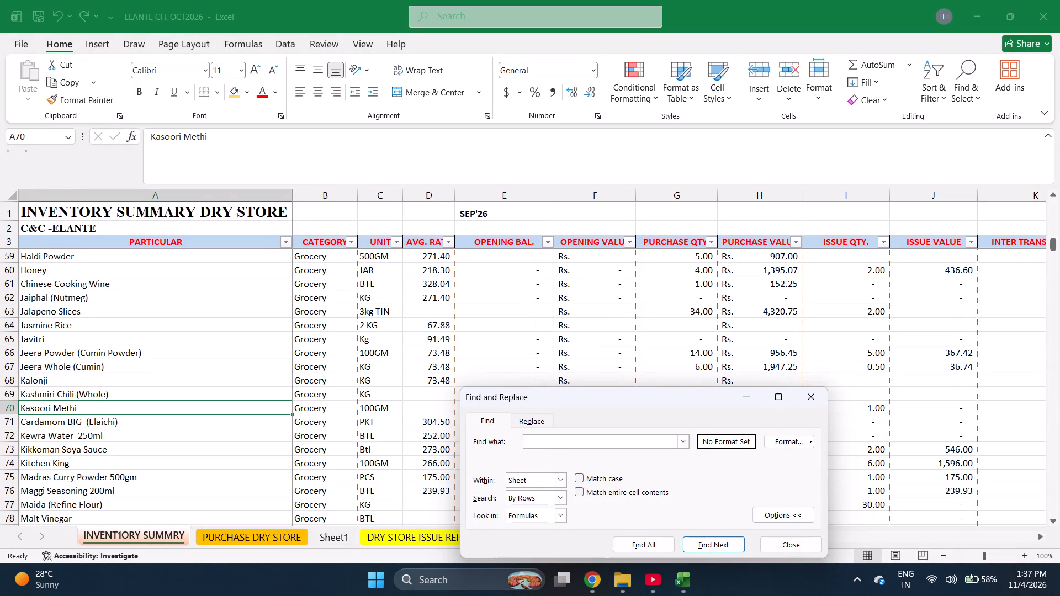
Search the INVENTORY SUMMRY sheet for "SES" and copy the White Sesame Seed item name from the PARTICULAR column.
key("e")
key("BackSpace")
key("BackSpace")
type("SES")
key("Return")
key("Escape")
key("ctrl+c")
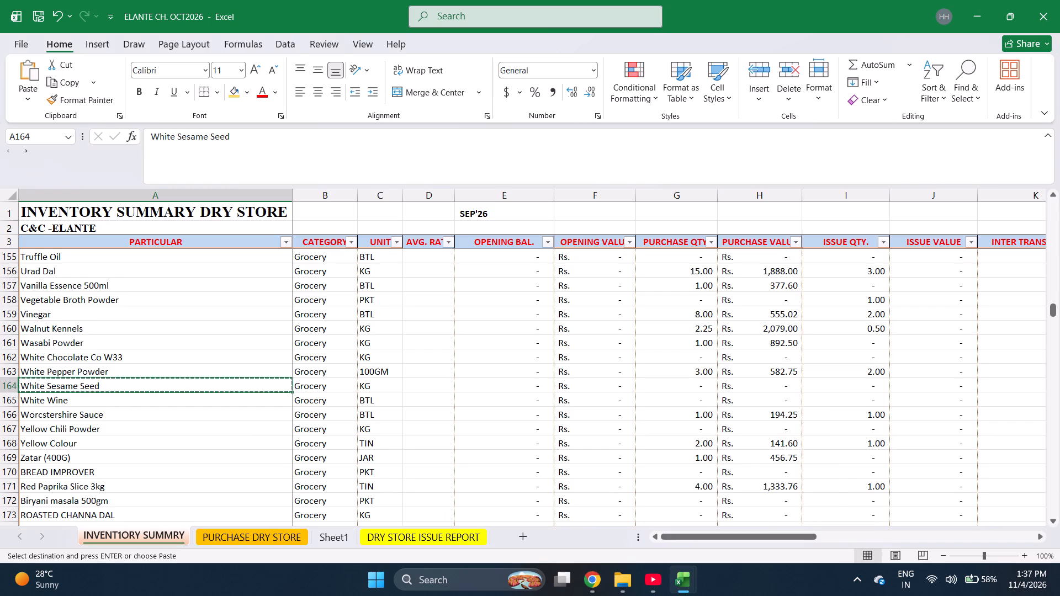
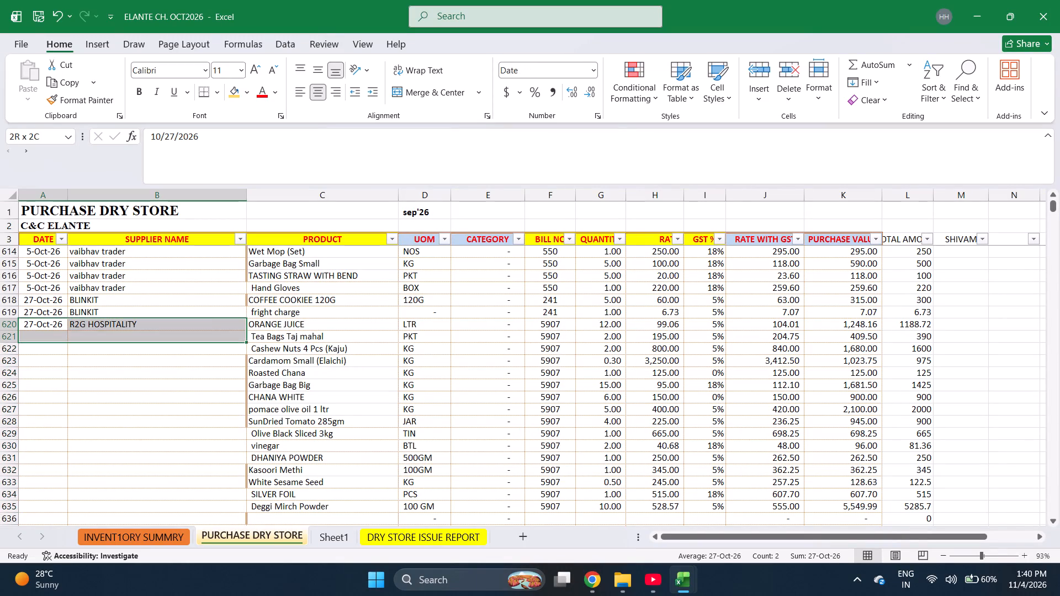
Fill the date 27-Oct-26 and supplier R2G HOSPITALITY down from row 620 through the Deggi Mirch Powder row 635.
key("shift+Up")
key("shift+Up")
key("ctrl+d")
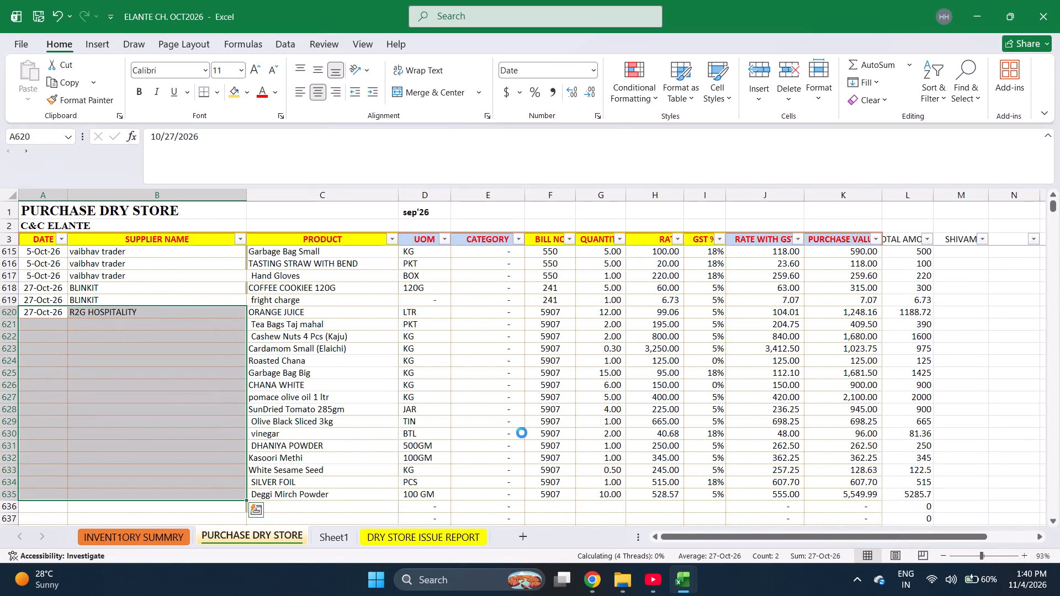
key("Right")
key("Right")
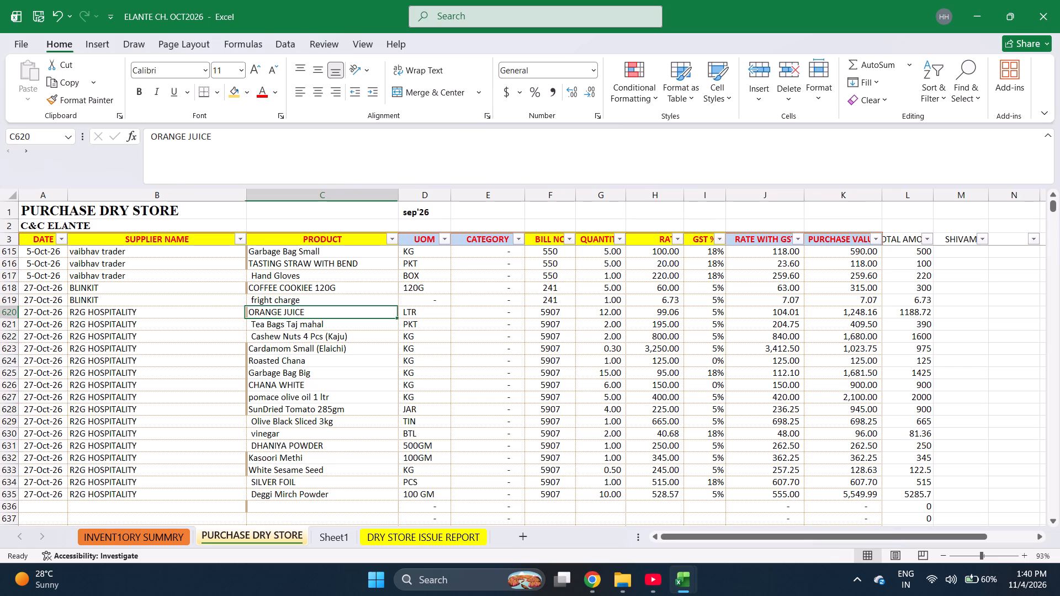
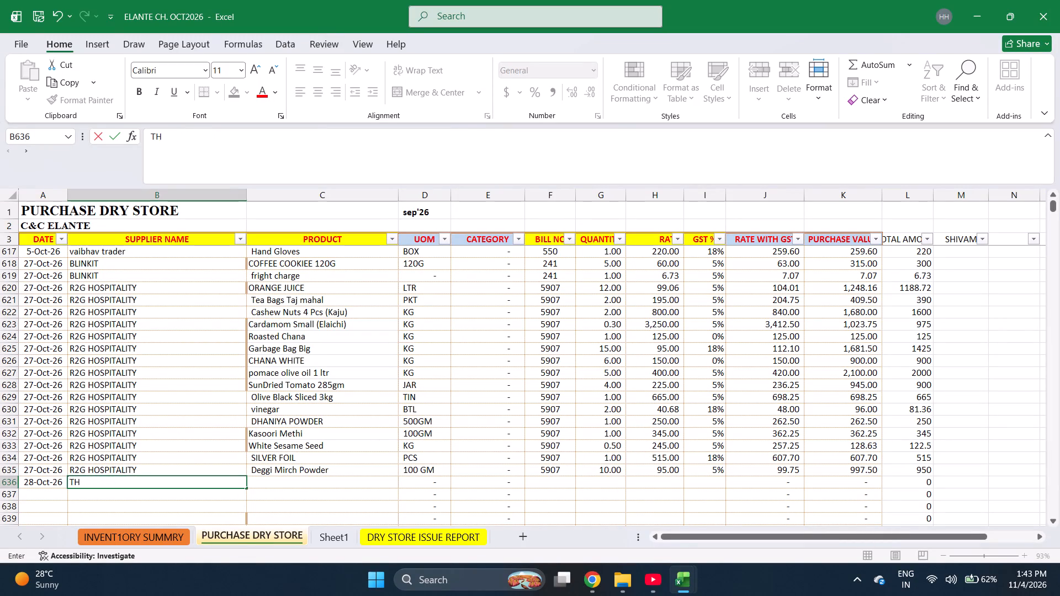
Enter THE FOODSMITH as the supplier name in row 636, for the 28-Oct-26 purchase.
key("space")
type("FOODSMI")
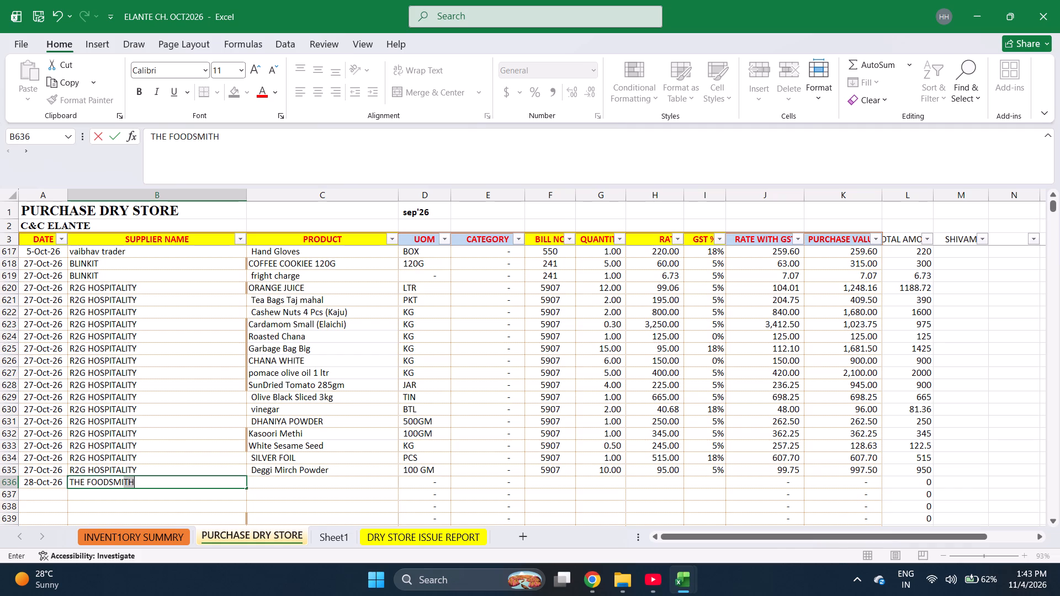
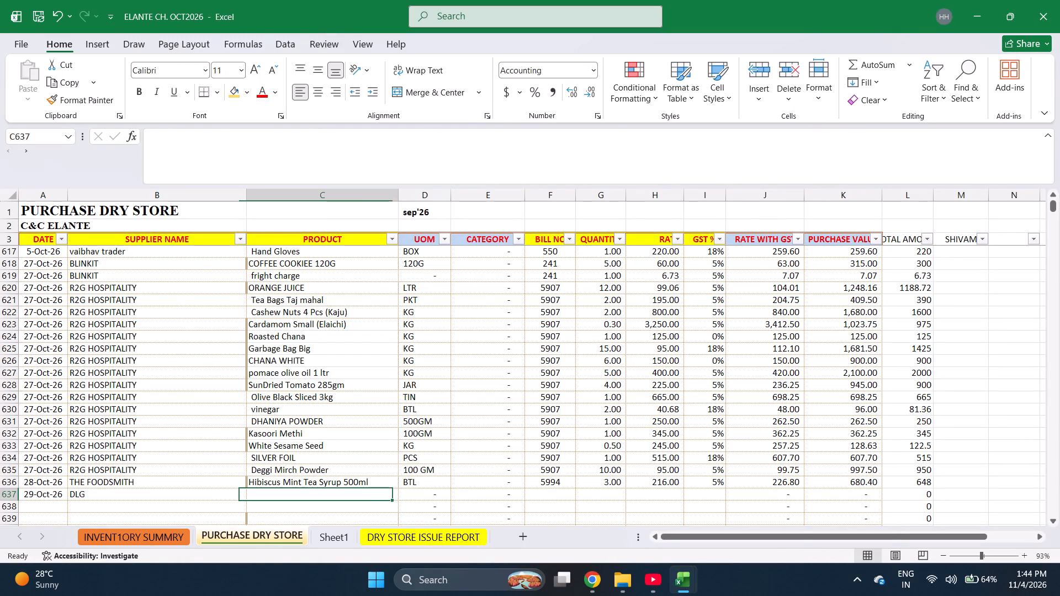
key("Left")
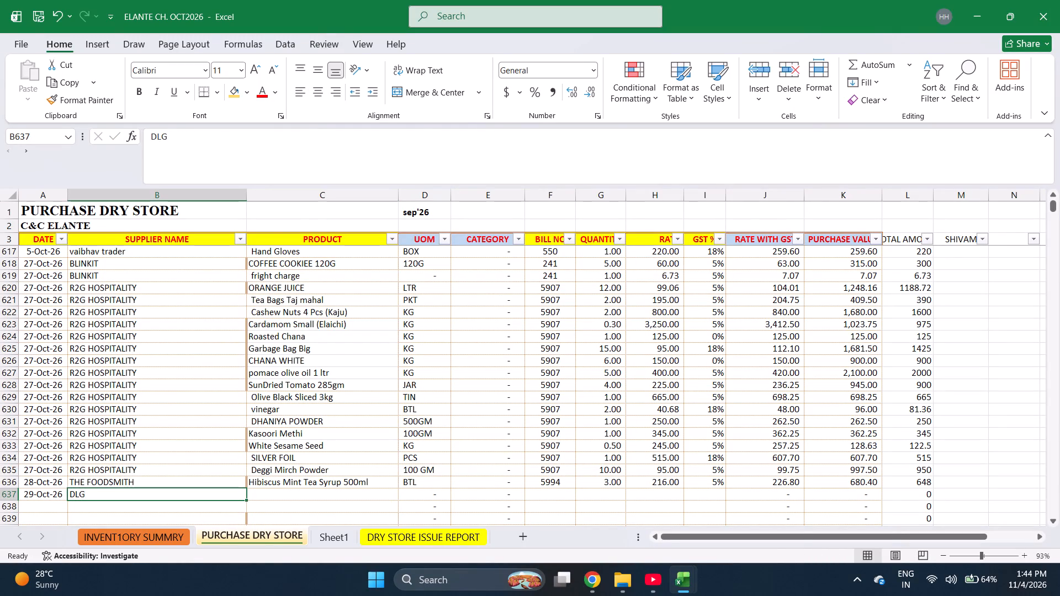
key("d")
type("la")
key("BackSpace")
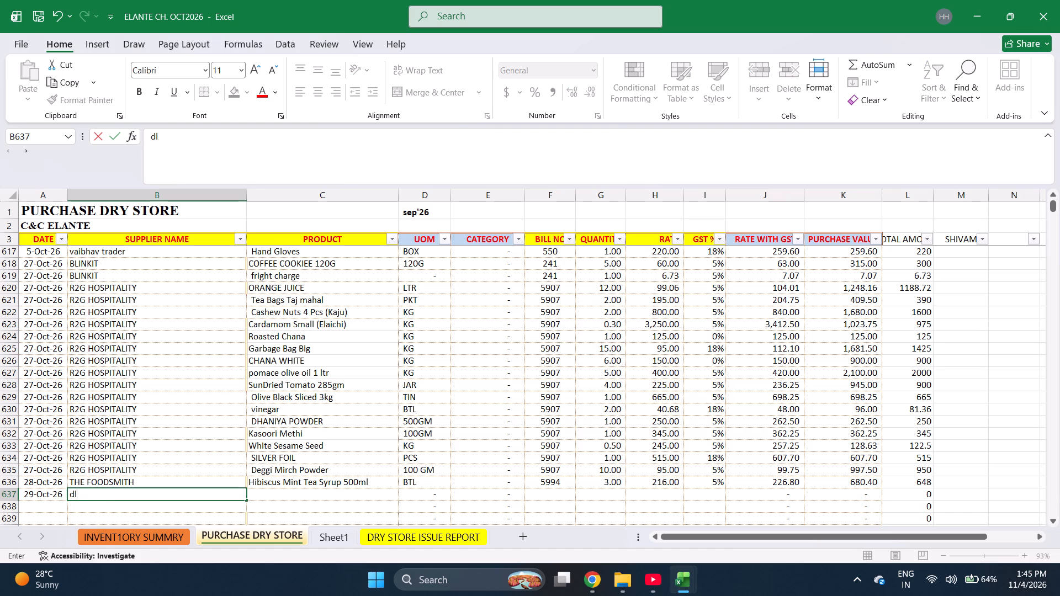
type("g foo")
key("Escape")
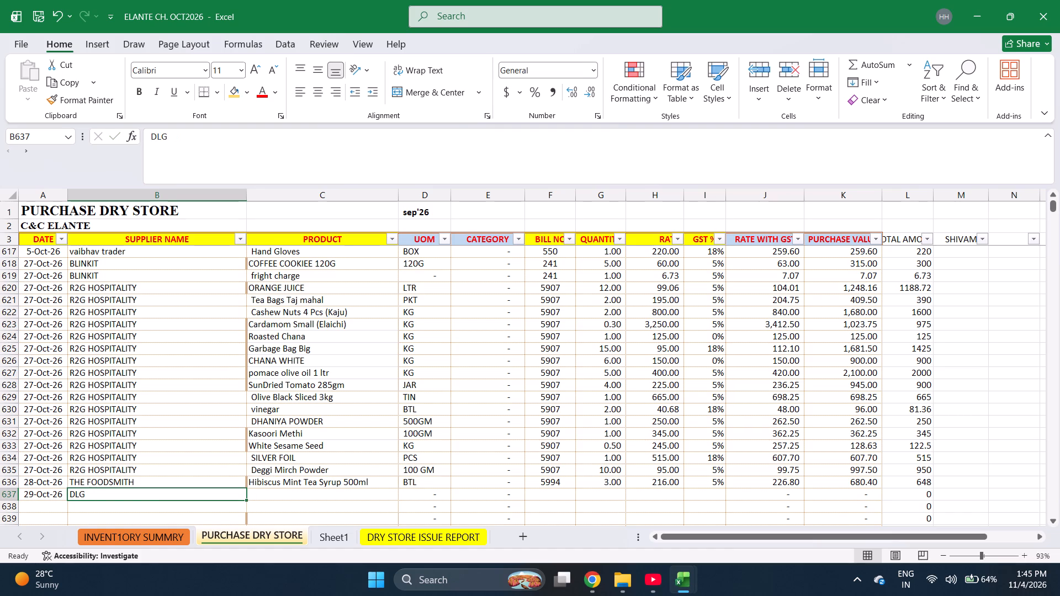
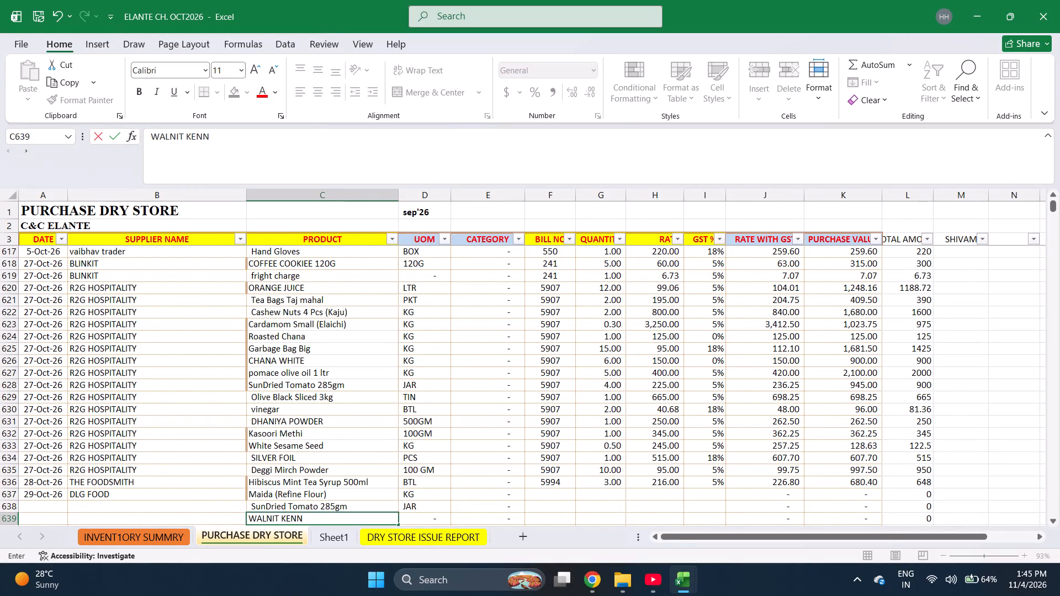
Search the INVENTORY SUMMRY sheet for "WALn" to locate the walnut item's listed name.
key("ctrl+f")
type("WALB")
key("BackSpace")
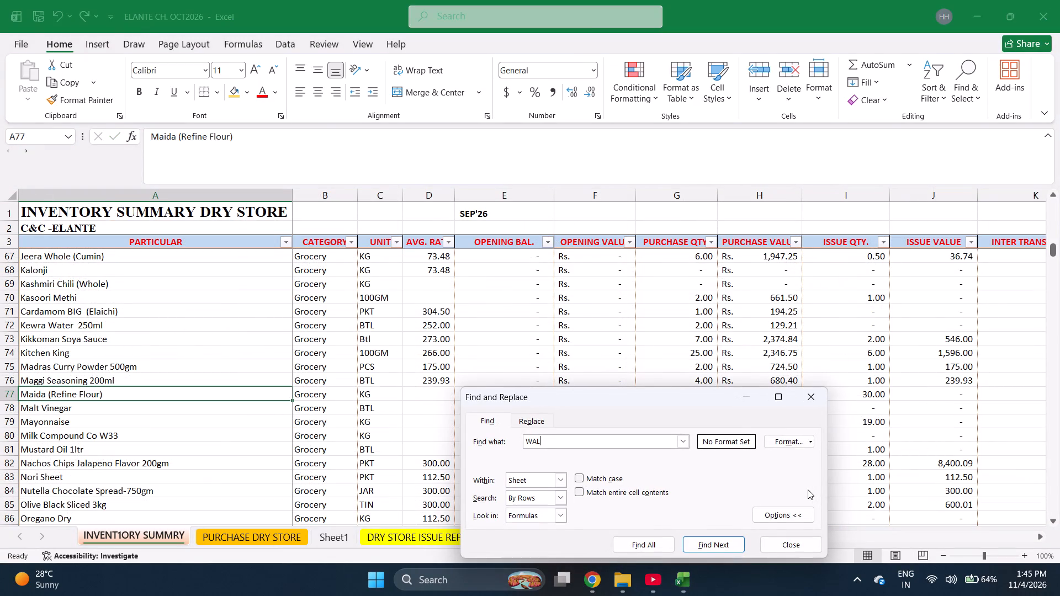
key("n")
key("Return")
key("Escape")
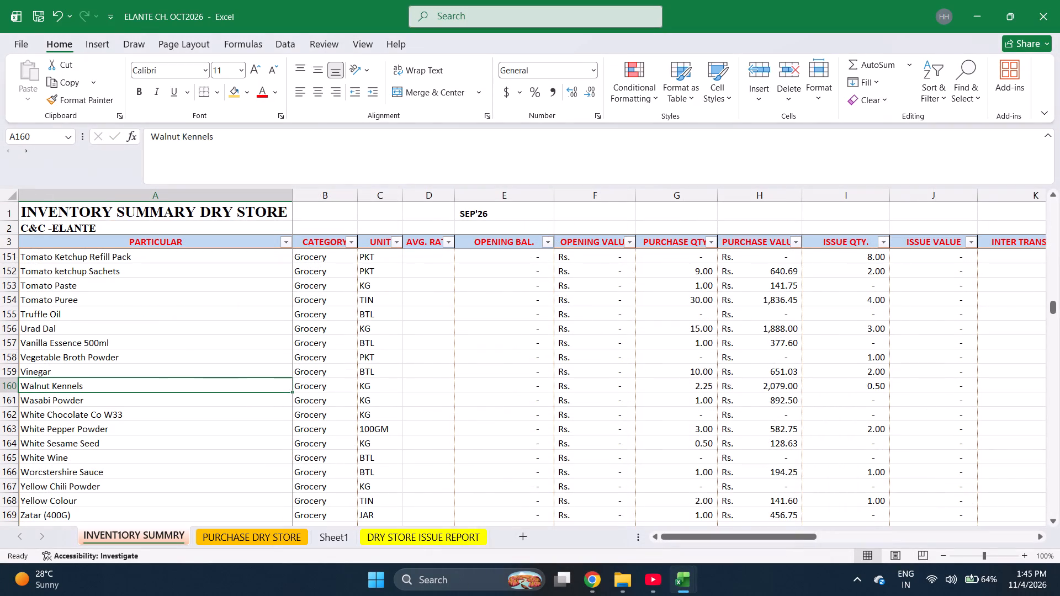
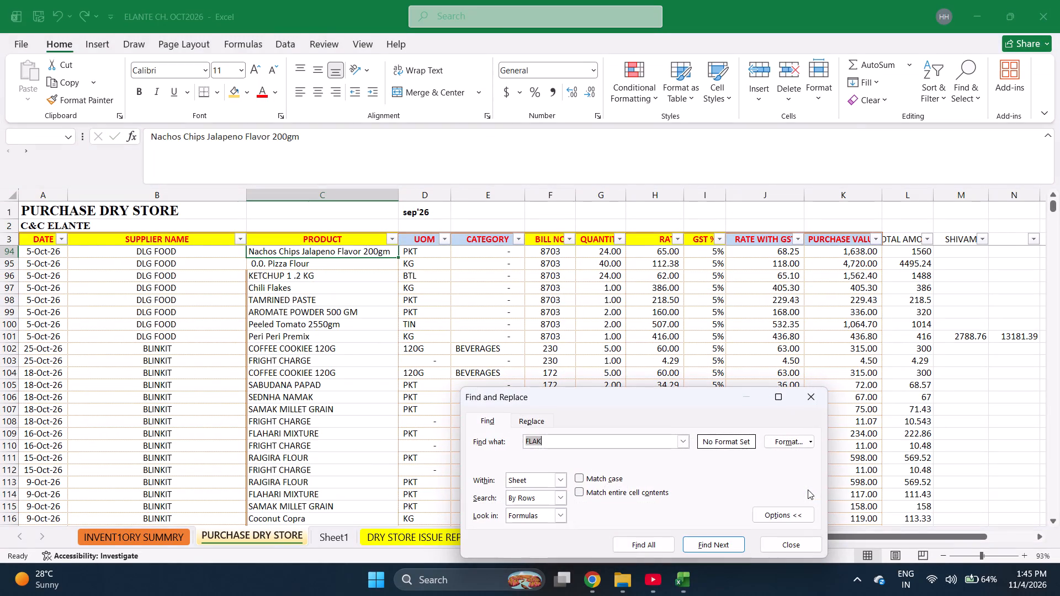
Search the PURCHASE DRY STORE sheet for "ARK SOYA" to locate the dark soya sauce entry.
type("ARK")
key("space")
type("SOYA")
key("Return")
key("Escape")
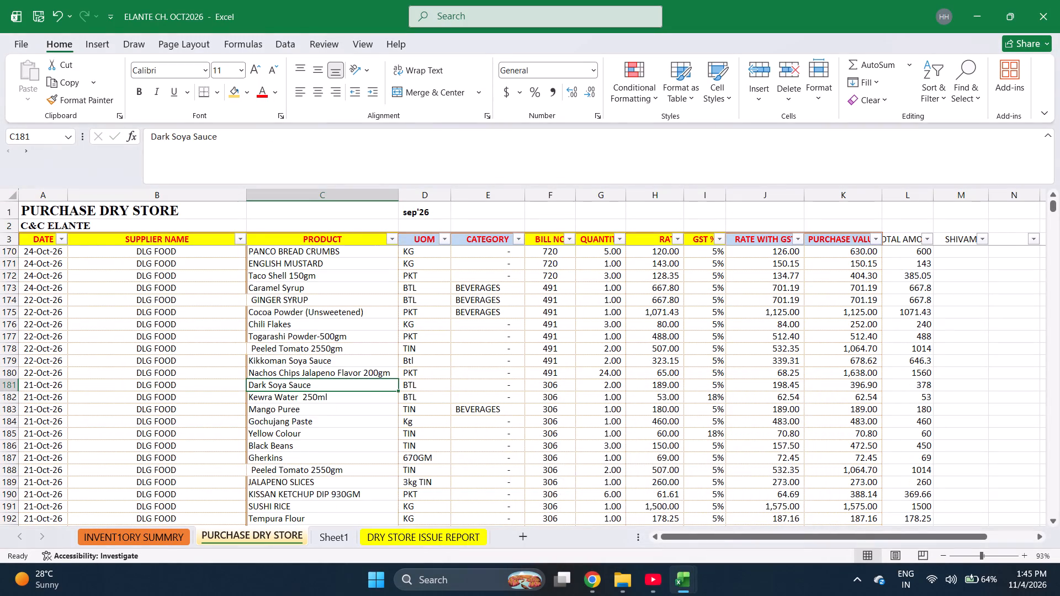
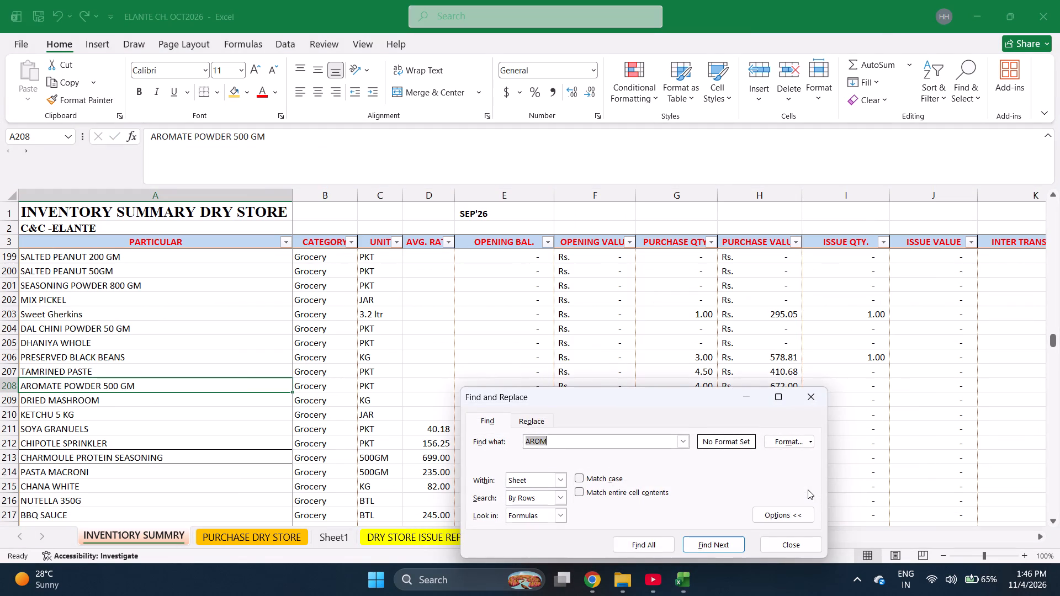
Search the INVENTIORY SUMMRY sheet for "PEEL" to locate the peeled tomato item.
type("PEEL")
key("Return")
key("Escape")
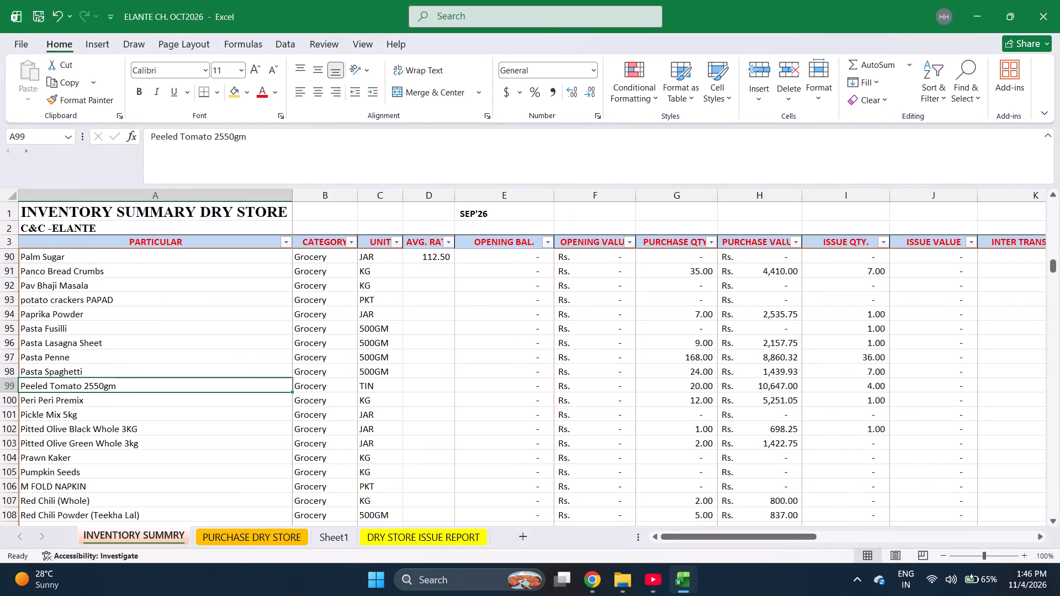
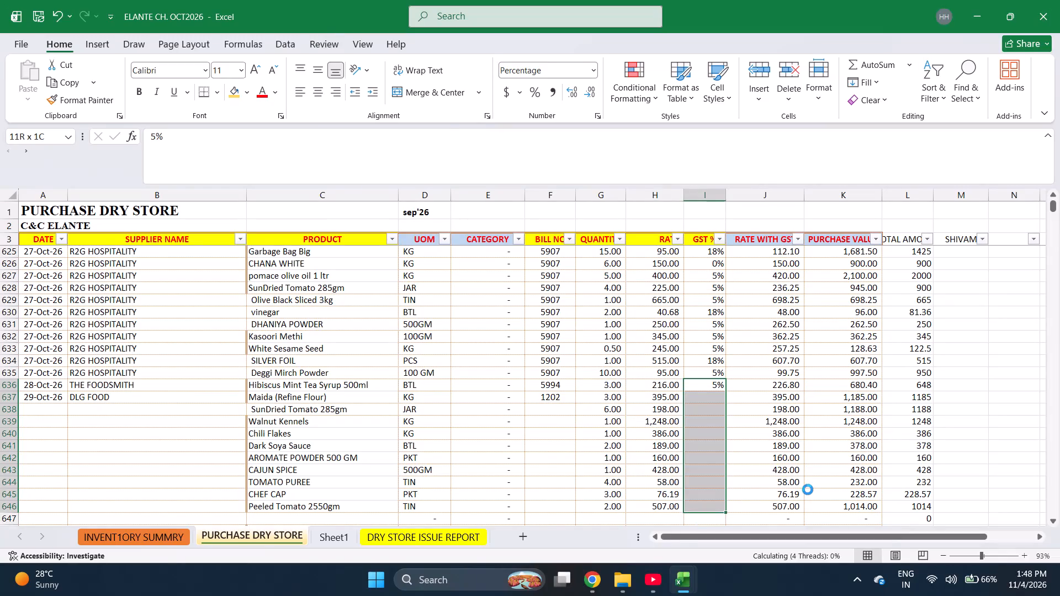
Fill bill number 1202 down from the Maida (Refine Flour) row through the Peeled Tomato 2550gm row.
key("Down")
key("Down")
key("ctrl+Left")
key("Up")
key("Left")
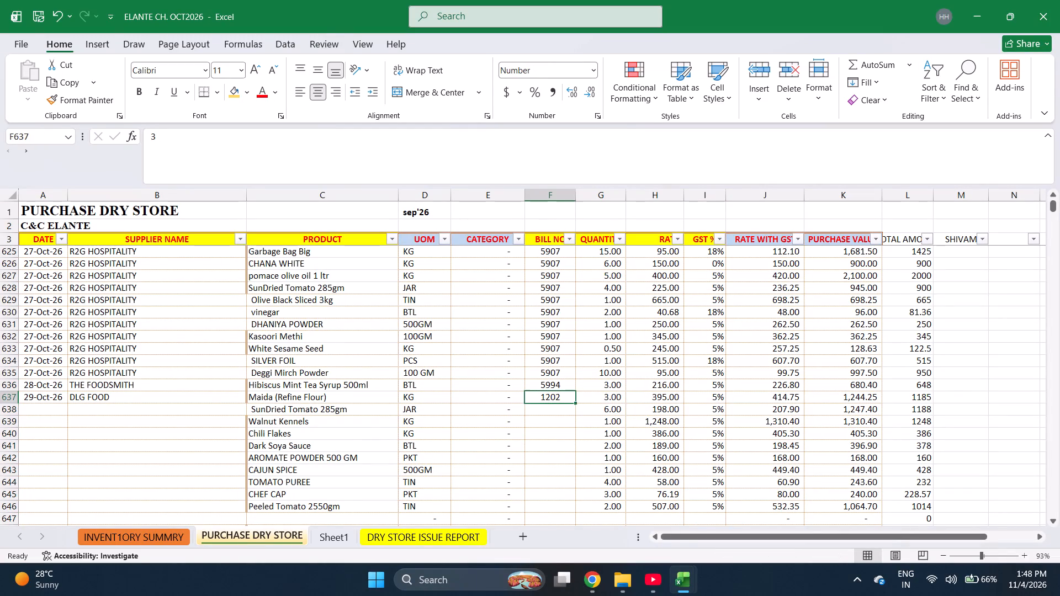
key("shift+Down")
key("shift+Down")
key("shift+Down")
key("shift+Down")
key("shift+Down")
key("shift+Down")
key("shift+Down")
key("shift+Down")
key("shift+Down")
key("ctrl+d")
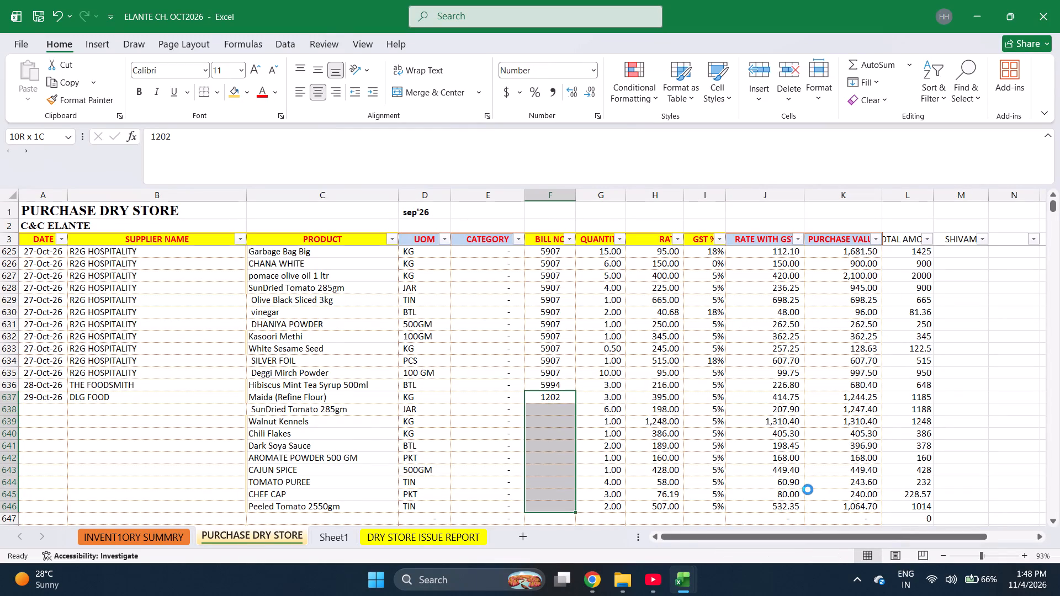
Fill the date 29-Oct-26 and supplier DLG FOOD down from row 637 through row 646.
key("ctrl+Left")
key("shift+Right")
key("shift+Down")
key("shift+Down")
key("shift+Down")
key("shift+Down")
key("shift+Down")
key("shift+Down")
key("shift+Down")
key("shift+Down")
key("shift+Down")
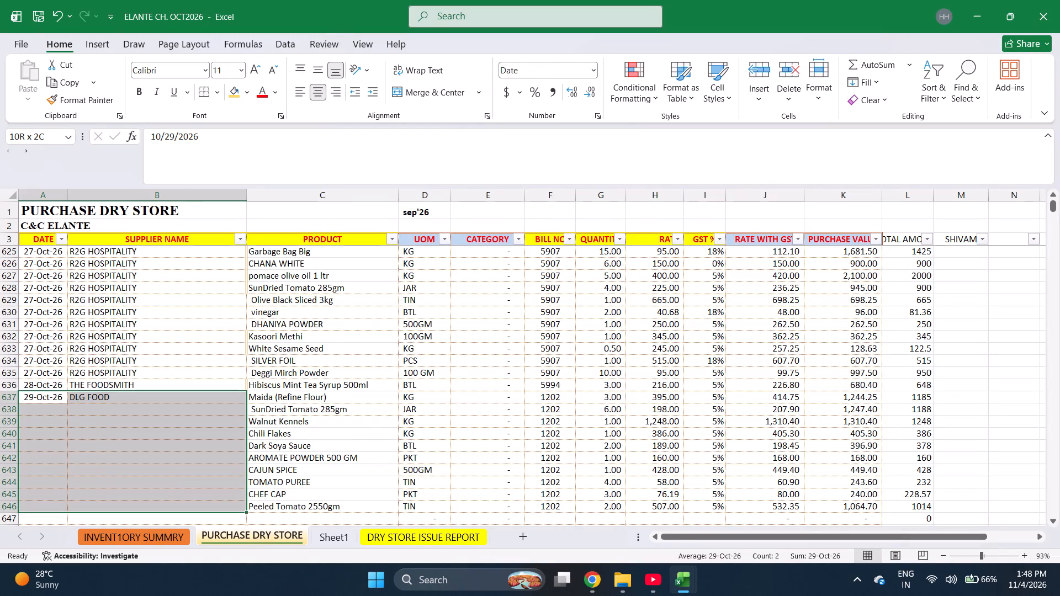
key("ctrl+d")
Select the purchase values of the DLG FOOD entries, starting from the Maida (Refine Flour) row, to check their sum.
key("ctrl+Right")
key("Left")
key("shift+Down")
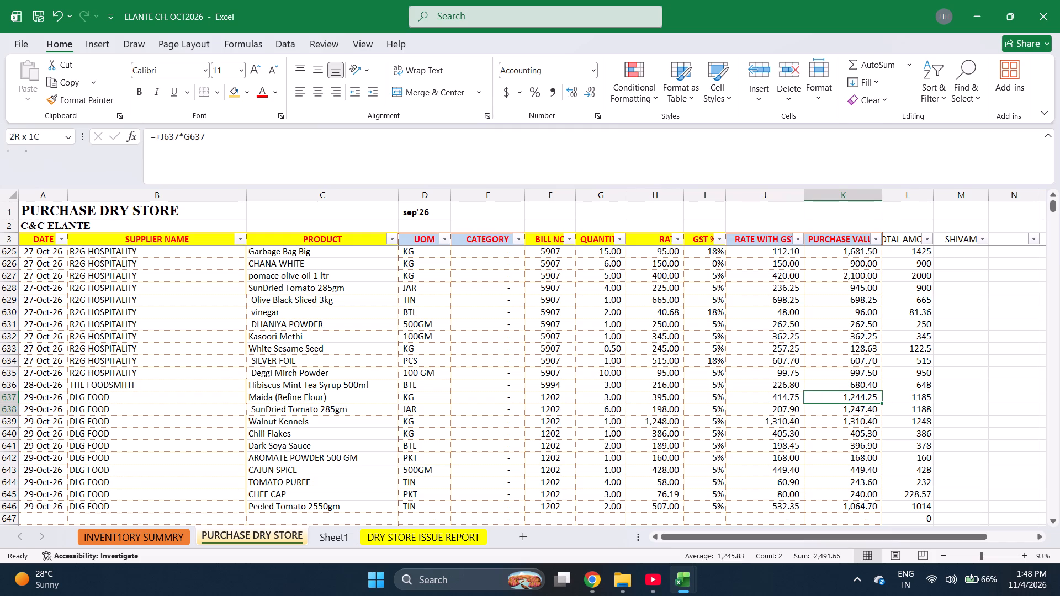
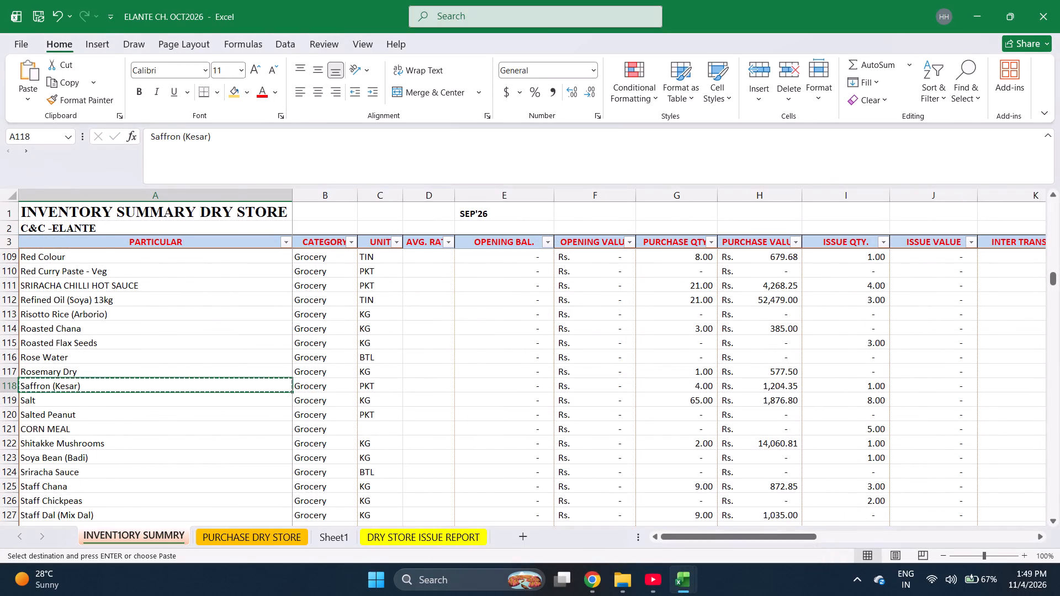
Paste the copied product name Saffron (Kesar) into the PRODUCT column of PURCHASE DRY STORE, in row 648 below COFFEE COOKIEE 120G.
key("ctrl+Page_Down")
key("Return")
key("Return")
key("Right")
key("Up")
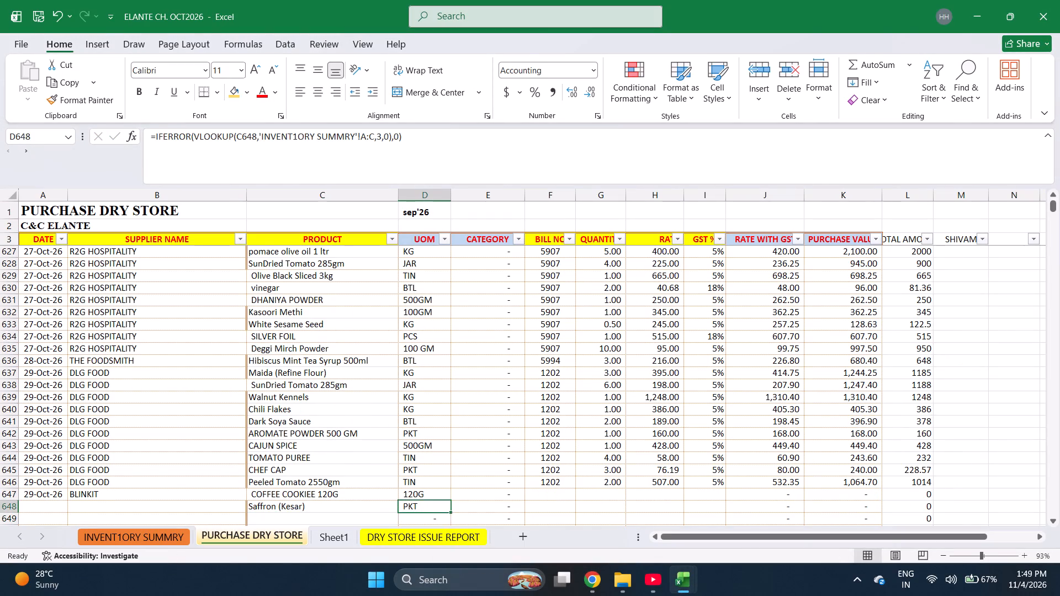
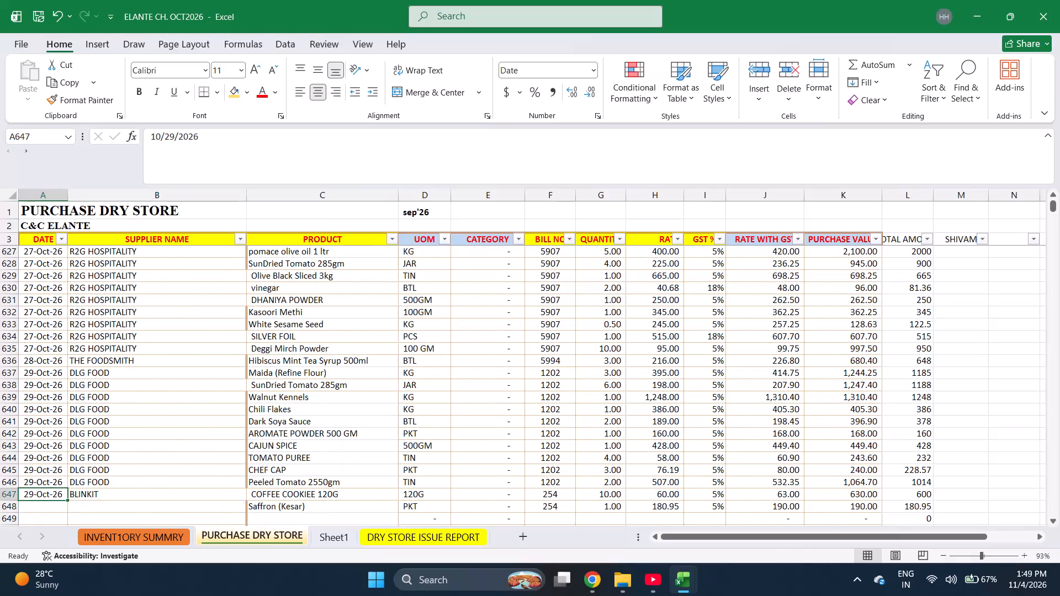
Select the DATE and SUPPLIER NAME cells from the 29-Oct-26 BLINKIT entry in row 647 down through row 649.
key("shift+Right")
key("shift+Down")
key("shift+Down")
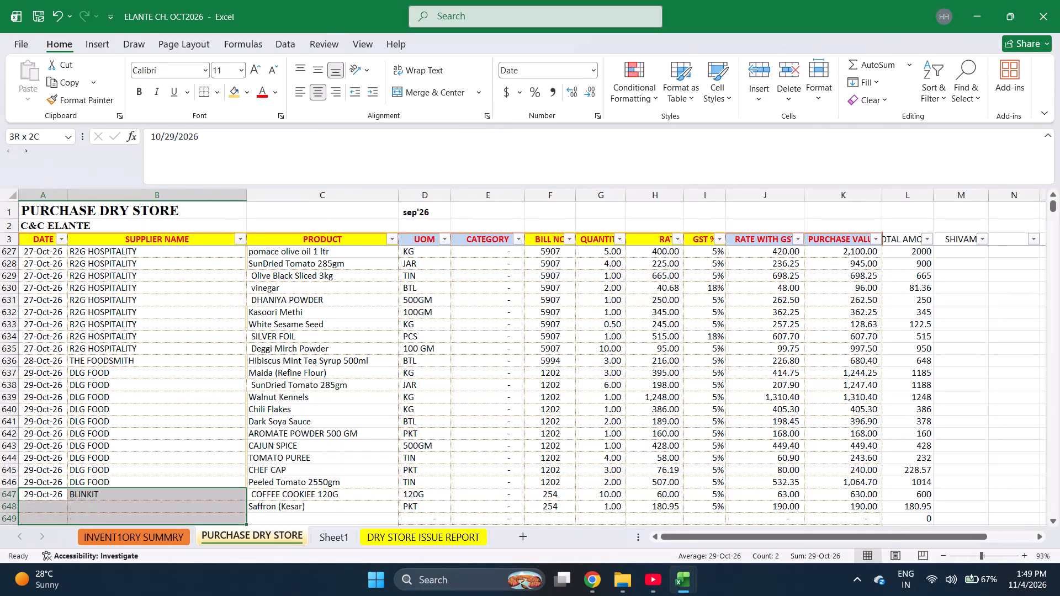
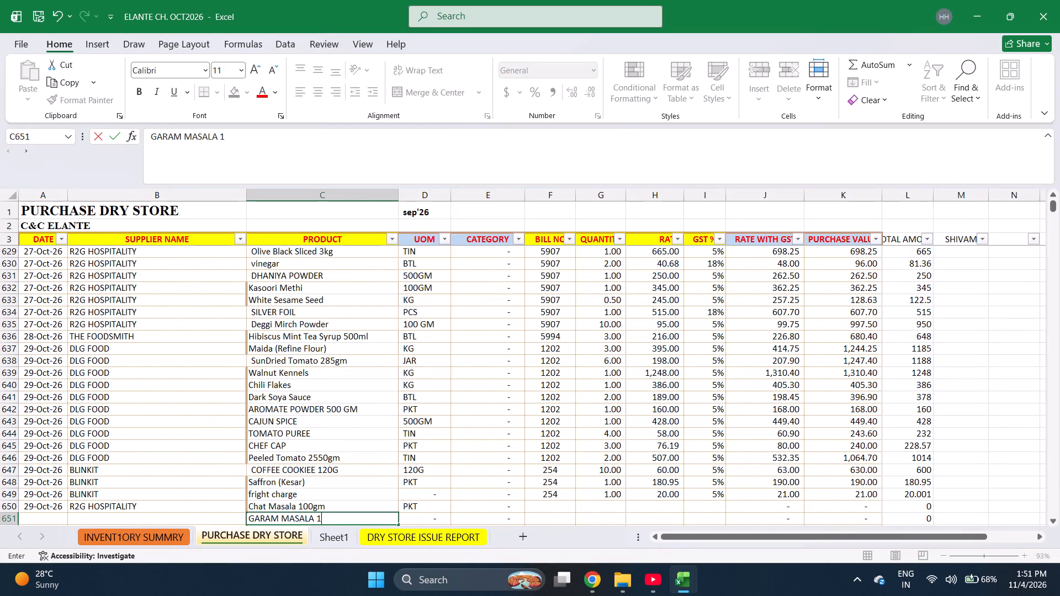
Complete the product name in row 651 of the purchase sheet as GARAM MASALA 100 GM.
type("0 GM")
key("Return")
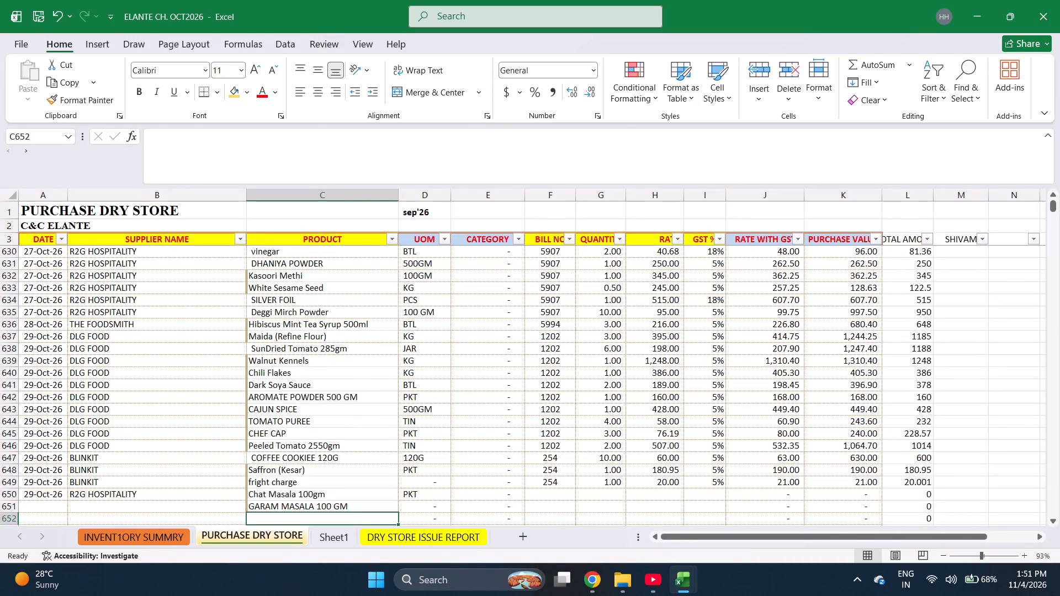
Find CHAT in the inventory summary sheet and copy Chat Masala 100gm into the PRODUCT cell of row 652 in PURCHASE DRY STORE.
key("ctrl+Page_Up")
key("ctrl+f")
type("CHAT")
key("Return")
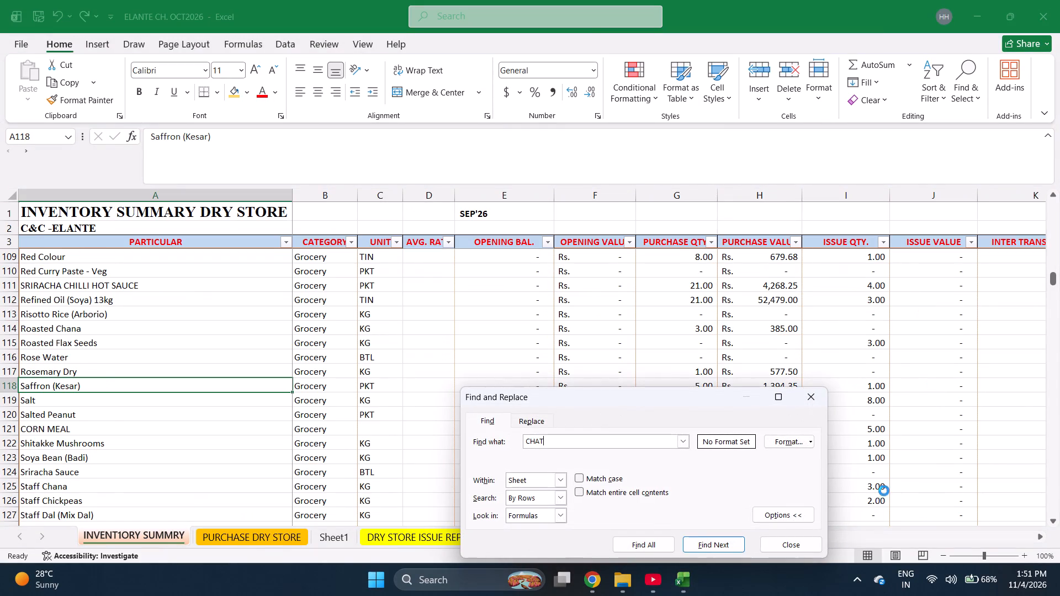
key("Escape")
key("ctrl+c")
key("ctrl+Page_Down")
key("Return")
key("Return")
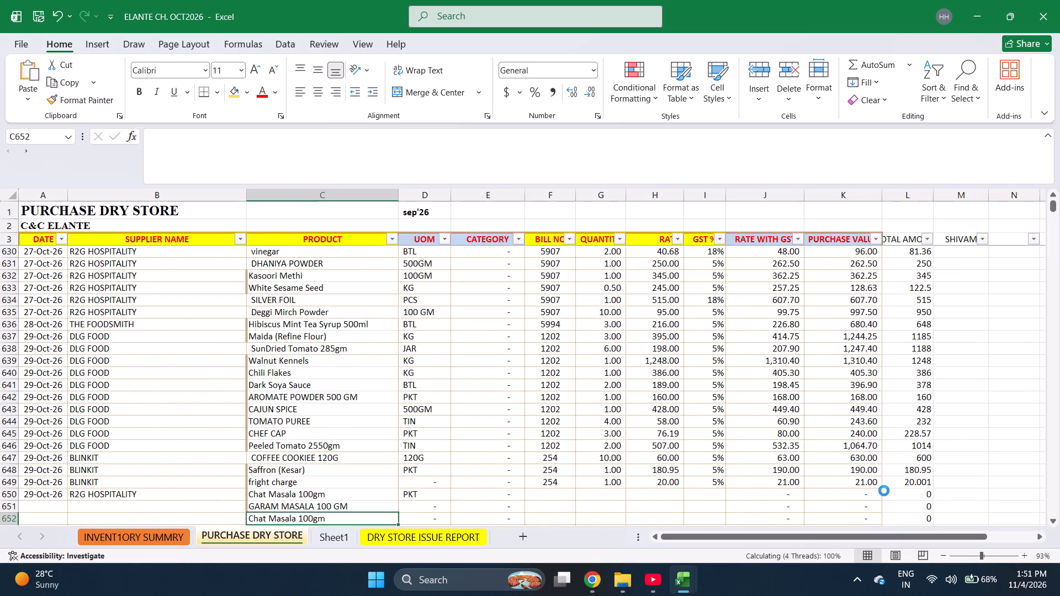
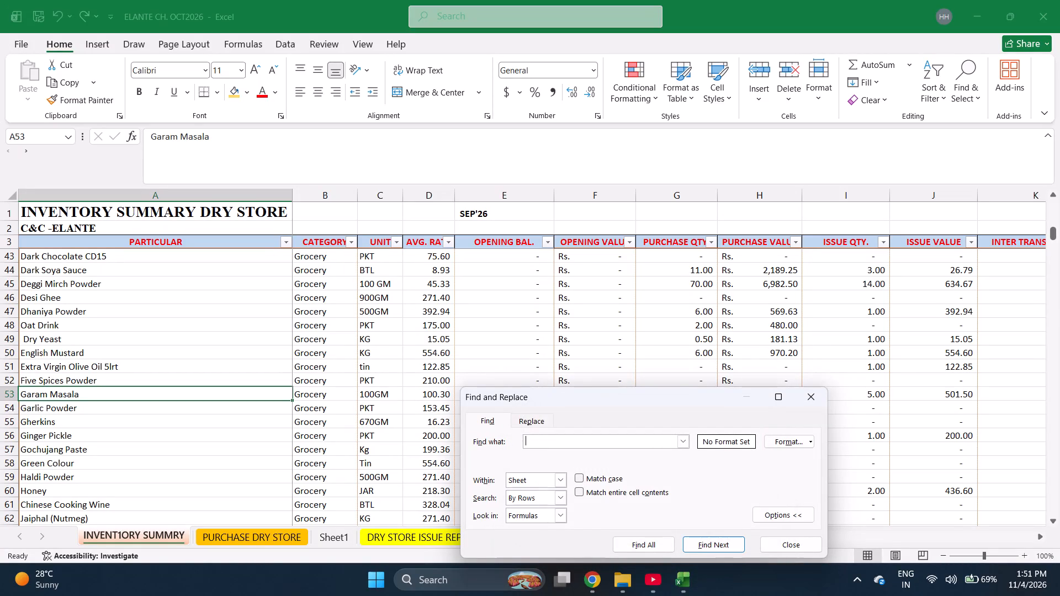
Find NACH in the inventory summary sheet and select the entire Nachos Chips Jalapeno Flavor 200gm row.
type("NACH")
key("Return")
key("Escape")
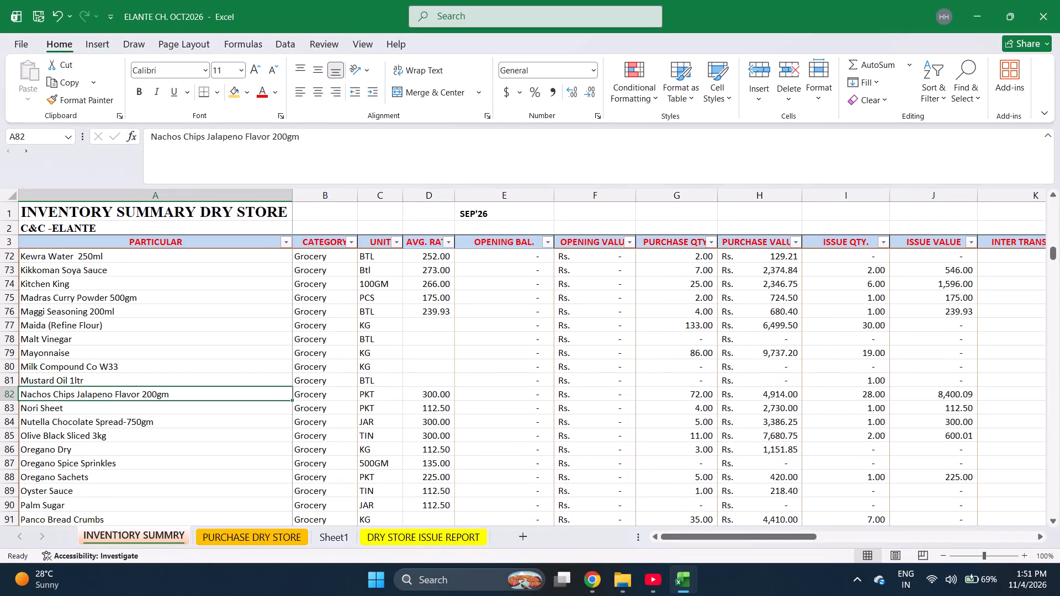
key("shift+space")
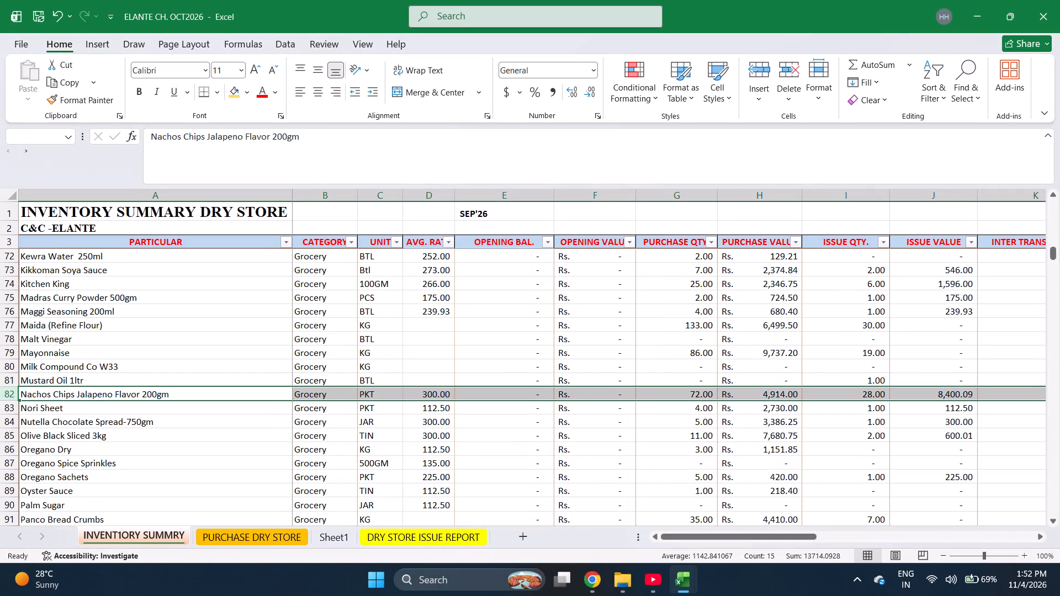
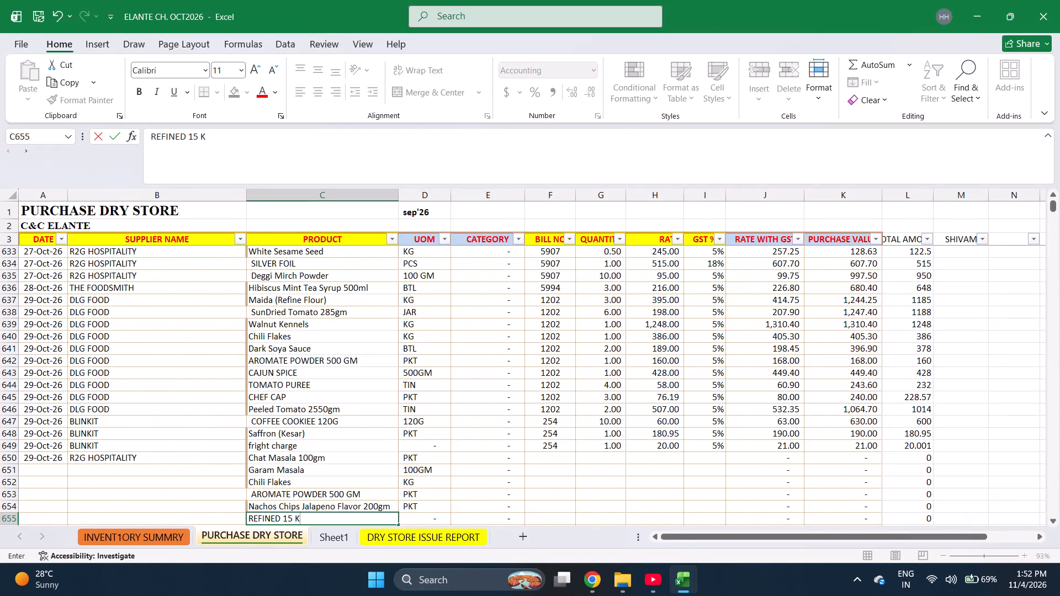
Complete the product name in row 655, below Nachos Chips Jalapeno Flavor 200gm, as REFINED 15KG.
type("G")
key("BackSpace")
key("BackSpace")
key("BackSpace")
type("KG")
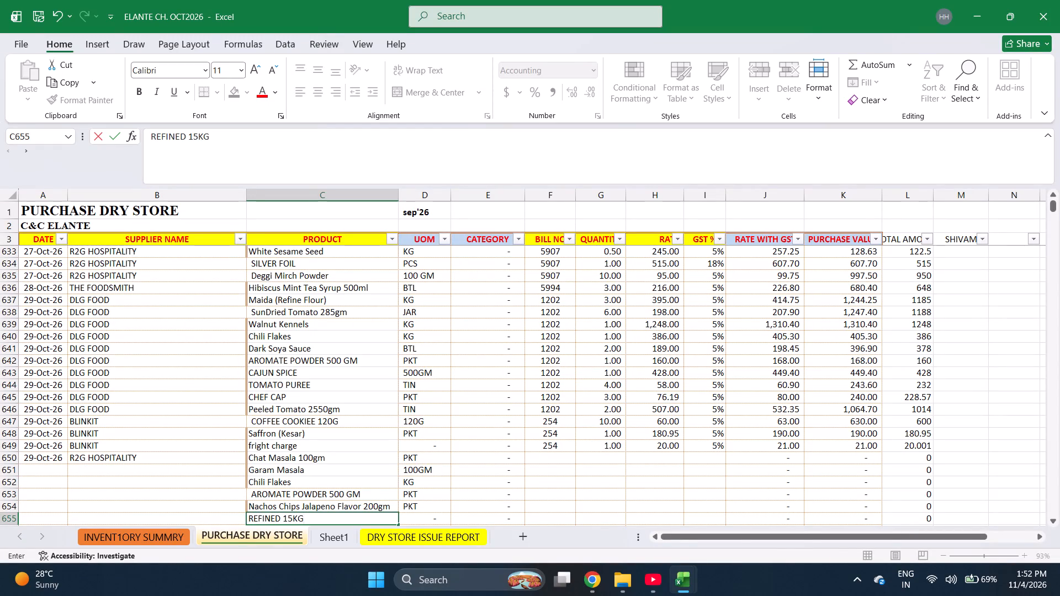
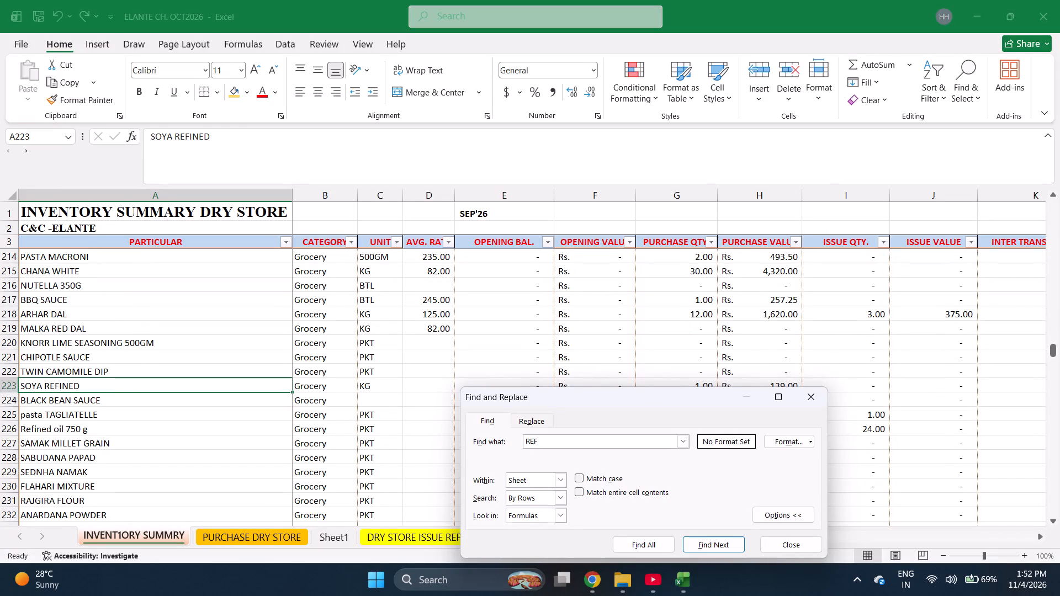
Search the inventory summary for REFIN and copy the matching refined oil product name over to the PURCHASE DRY STORE sheet.
type("IN")
key("Return")
key("Return")
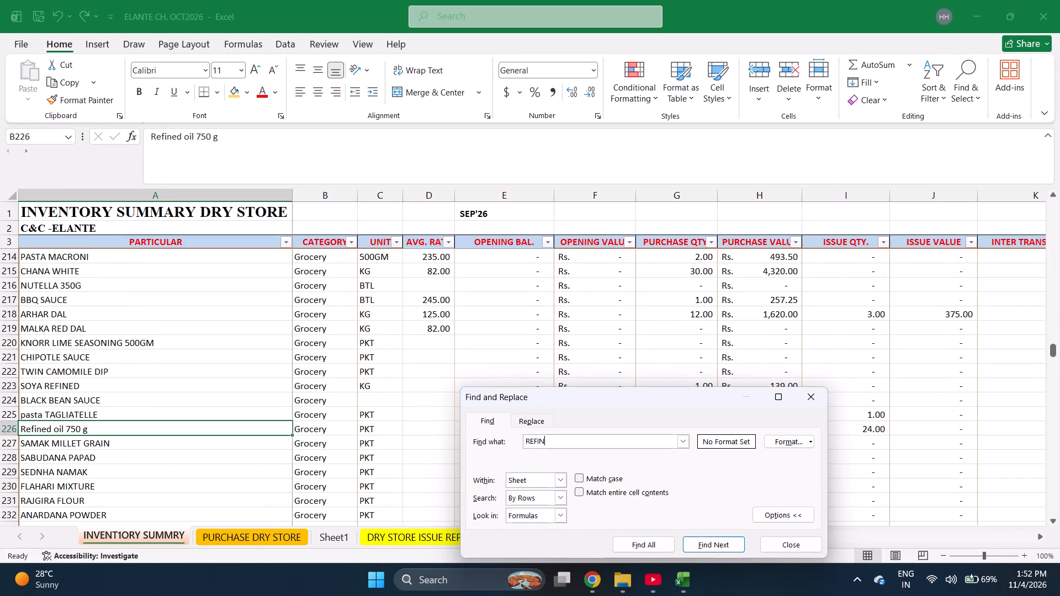
key("Escape")
key("ctrl+c")
key("ctrl+Page_Down")
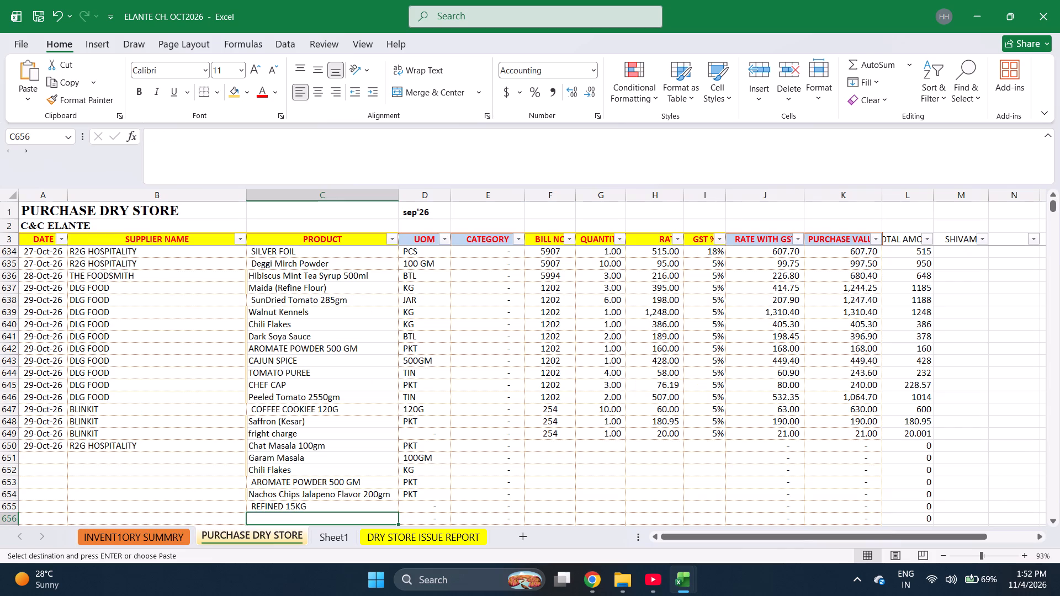
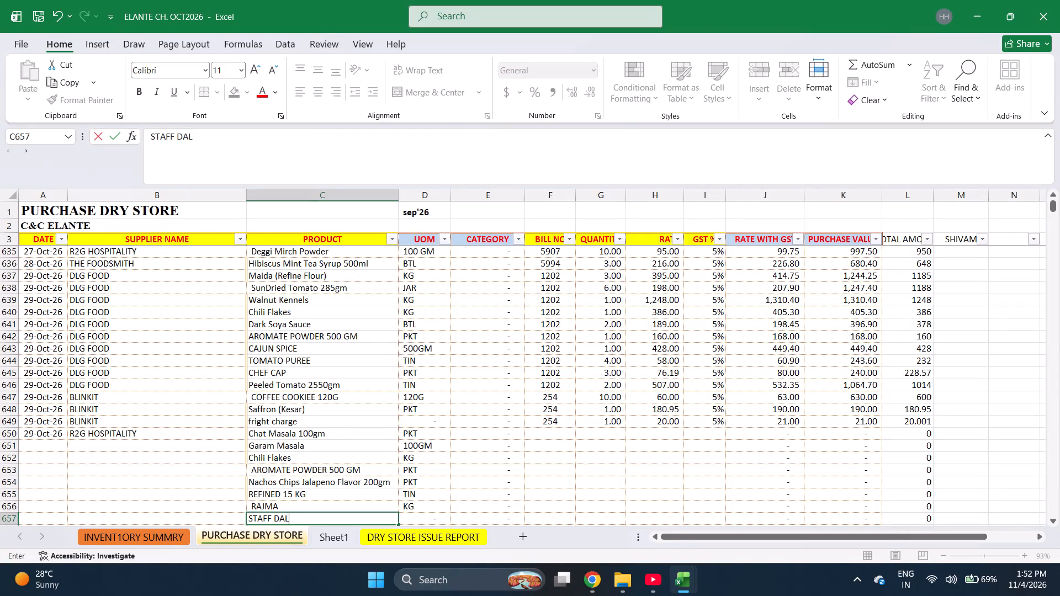
Search the inventory summary for STAFF D and copy the product name Staff Dal (Mix Dal) for the staff dal row in PURCHASE DRY STORE.
key("space")
key("ctrl+Page_Up")
key("ctrl+f")
type("STAFF")
key("space")
key("d")
key("Return")
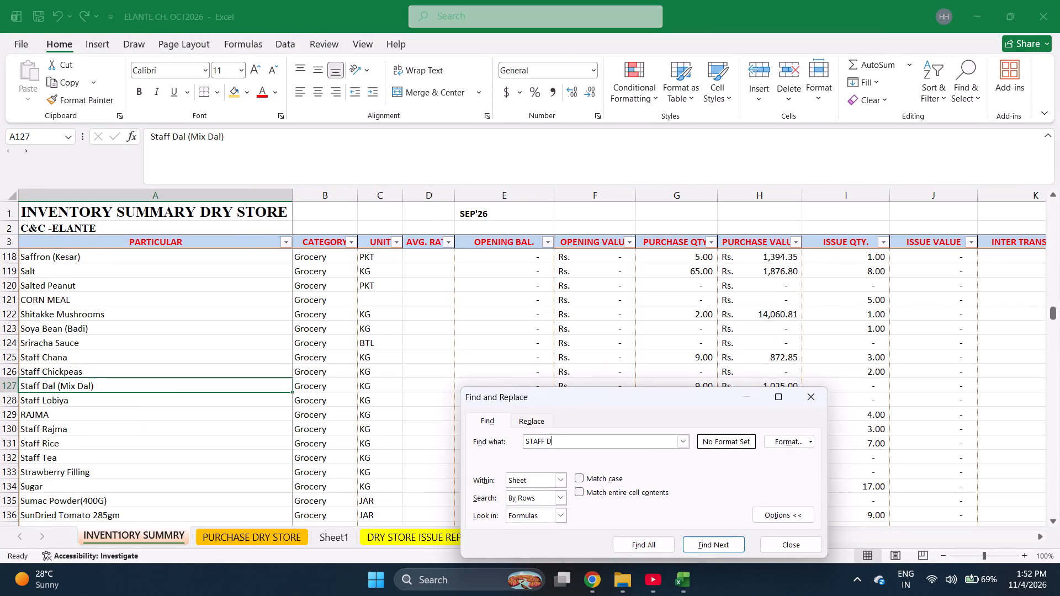
key("Escape")
key("ctrl+c")
key("ctrl+Page_Down")
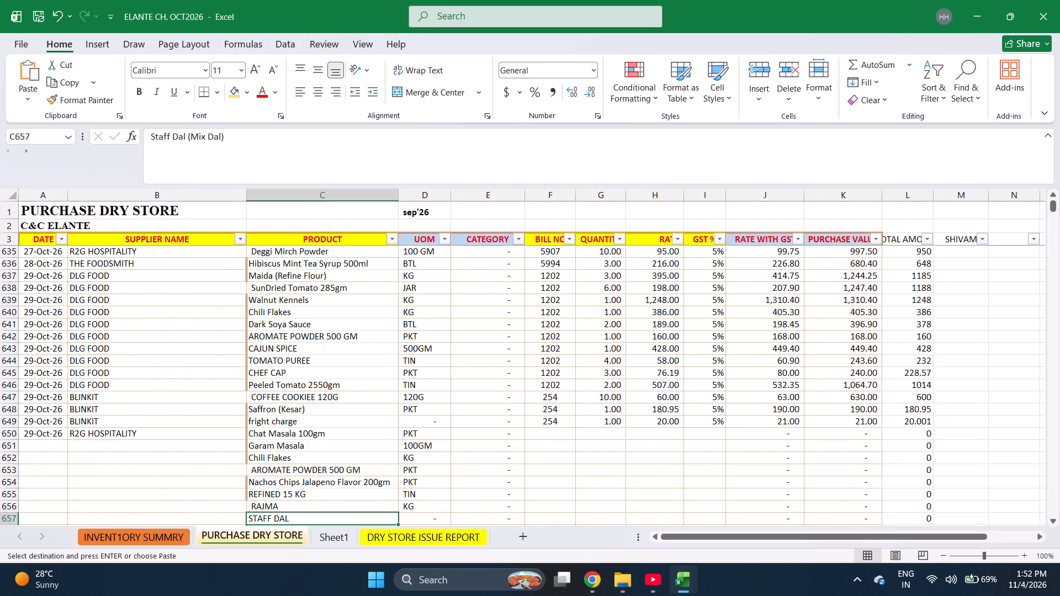
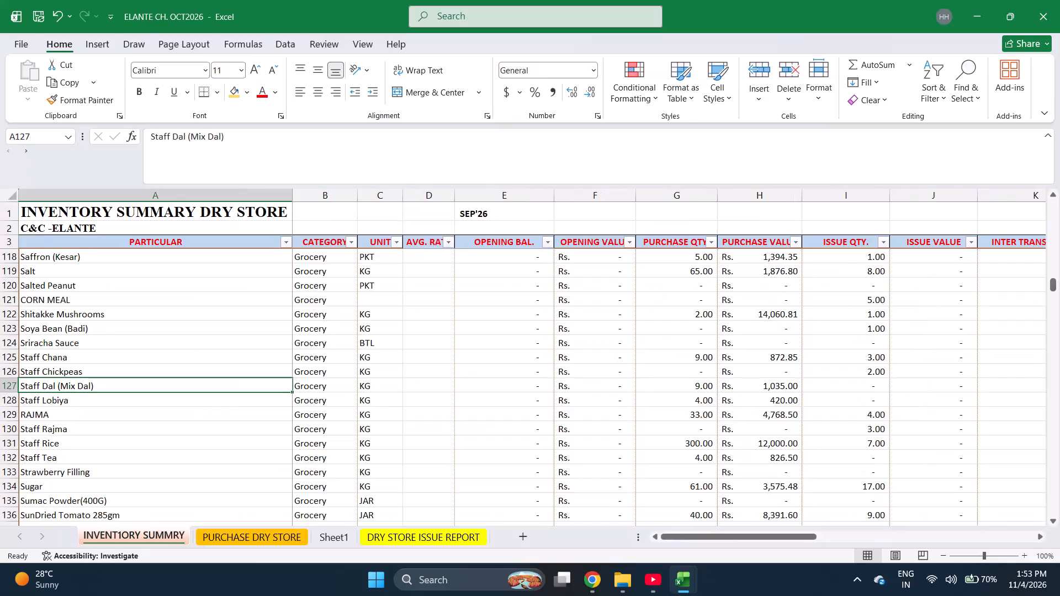
Search the inventory summary for RED CHIL to locate the matching red chili product name.
type("RED CHIL")
key("Return")
key("Escape")
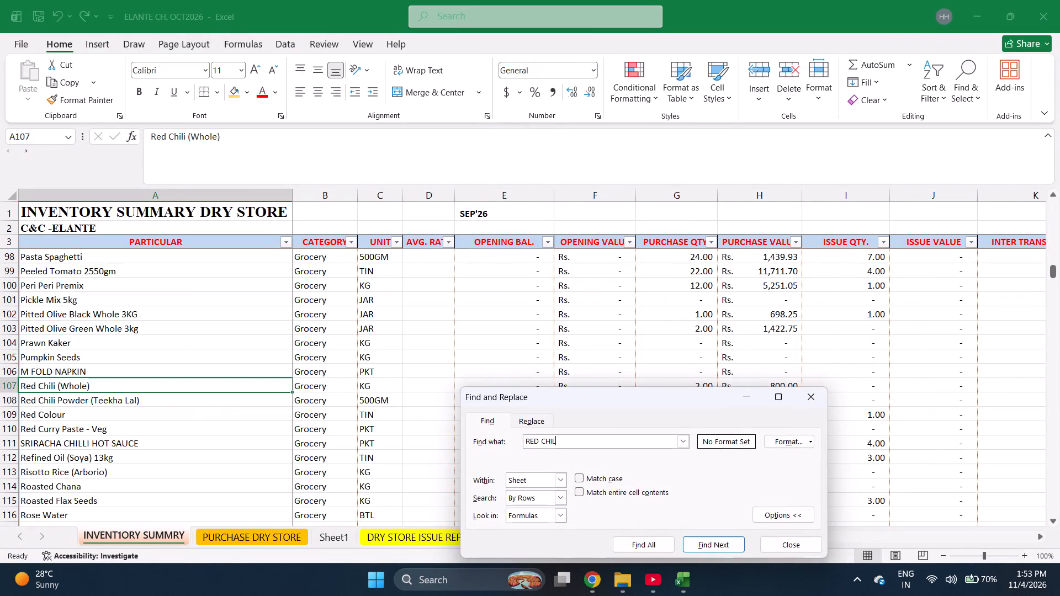
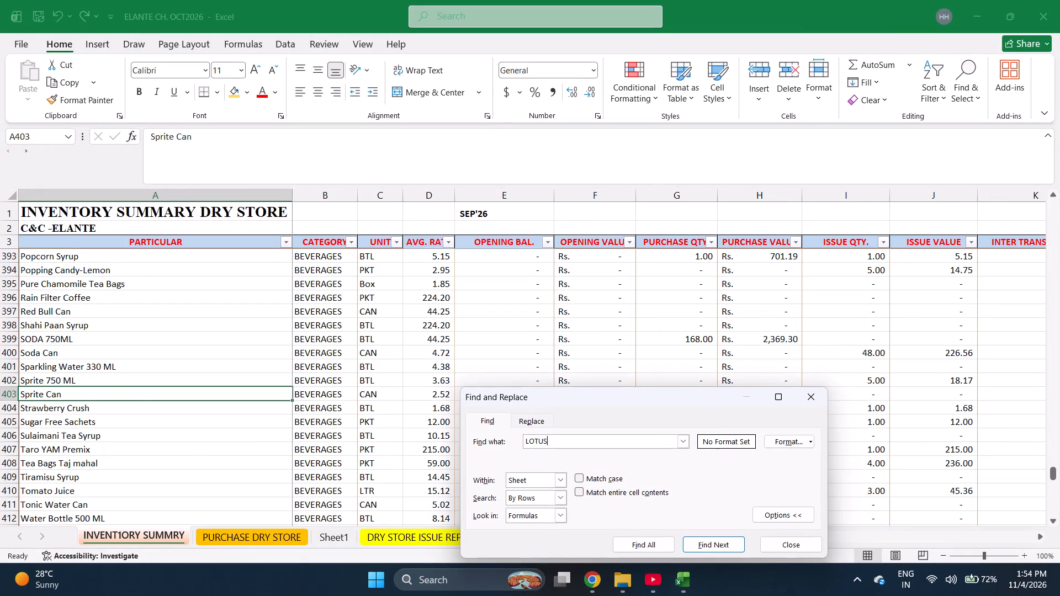
Search the inventory summary for LOTUS to locate the Lotus Biscoff Spread (Smooth) product name.
key("Return")
key("Return")
key("Escape")
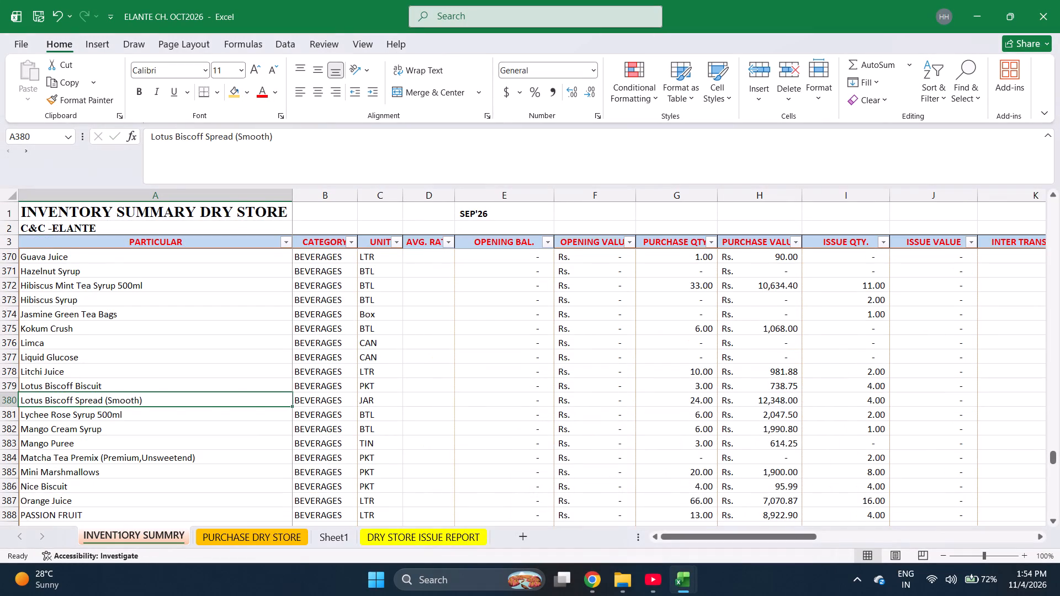